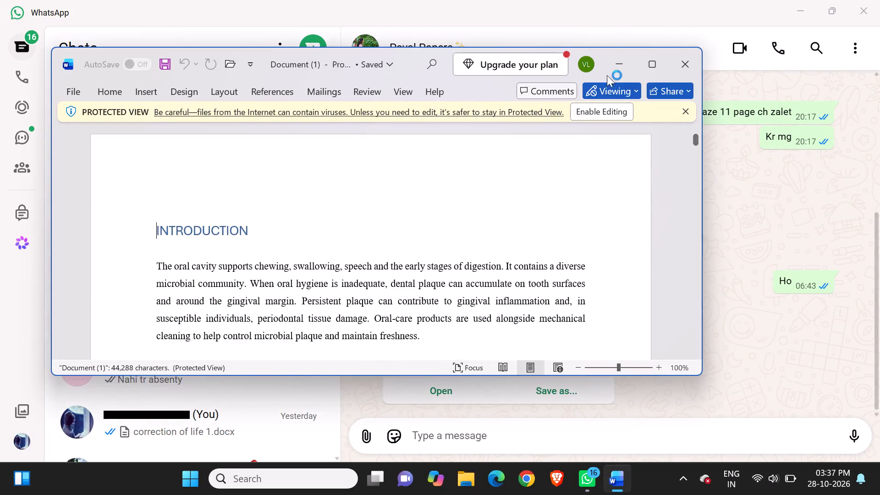
Maximize the document window and look over the Introduction page's text and figure.
{"action": "left_click", "coordinate": [650, 64]}
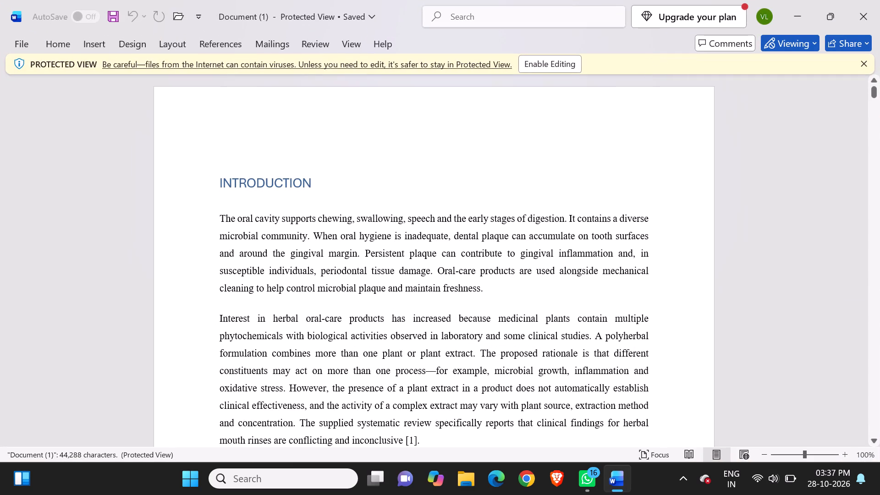
{"action": "scroll", "coordinate": [878, 139], "scroll_direction": "up", "scroll_amount": 1}
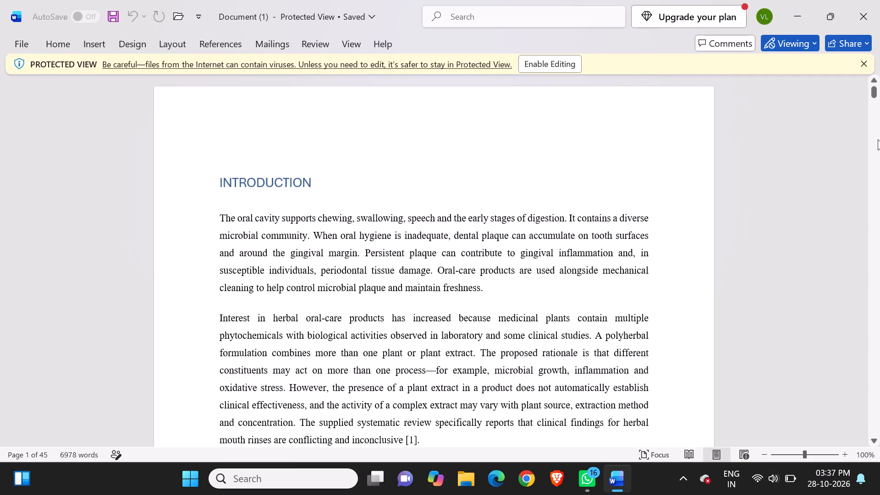
{"action": "scroll", "coordinate": [822, 146], "scroll_direction": "up", "scroll_amount": 1}
{"action": "scroll", "coordinate": [822, 146], "scroll_direction": "down", "scroll_amount": 2}
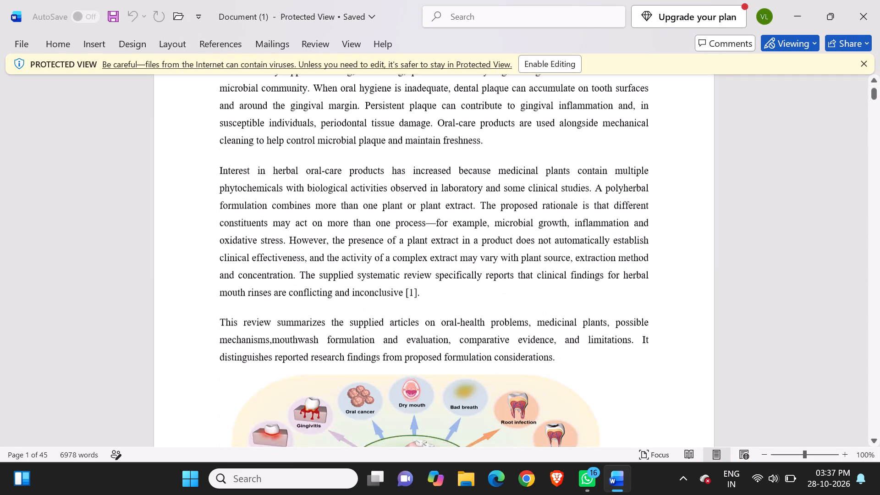
{"action": "scroll", "coordinate": [822, 146], "scroll_direction": "down", "scroll_amount": 2}
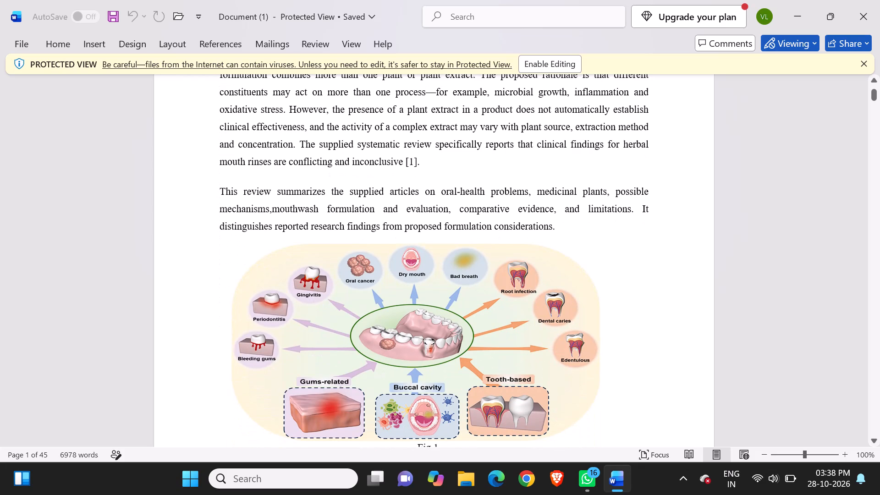
{"action": "scroll", "coordinate": [822, 146], "scroll_direction": "up", "scroll_amount": 1}
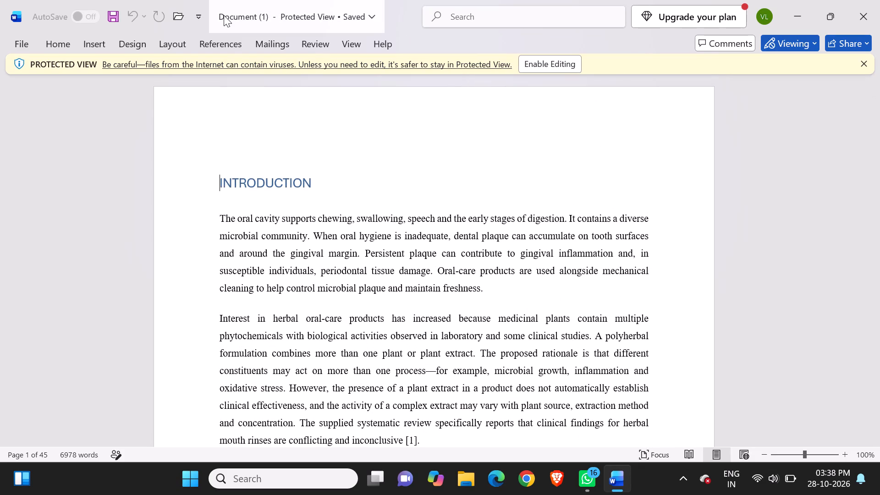
Take the document out of Protected View by enabling editing.
{"action": "left_click", "coordinate": [51, 43]}
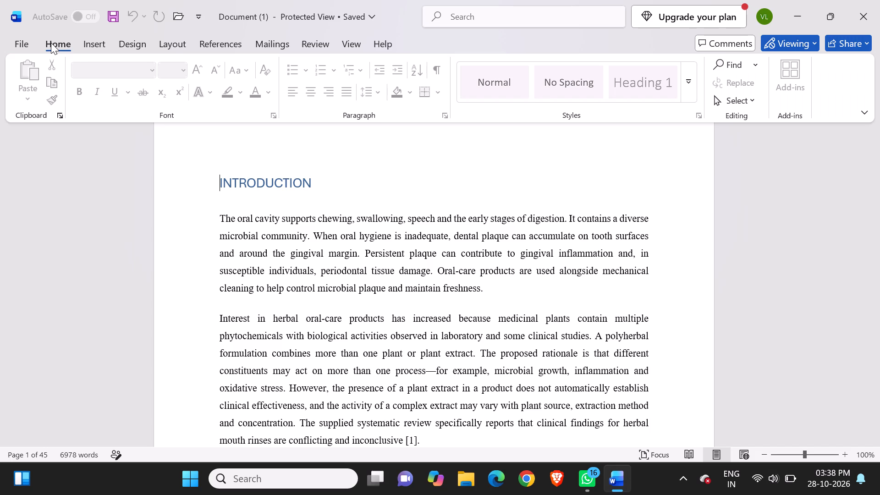
{"action": "left_click", "coordinate": [149, 71]}
{"action": "left_click", "coordinate": [268, 146]}
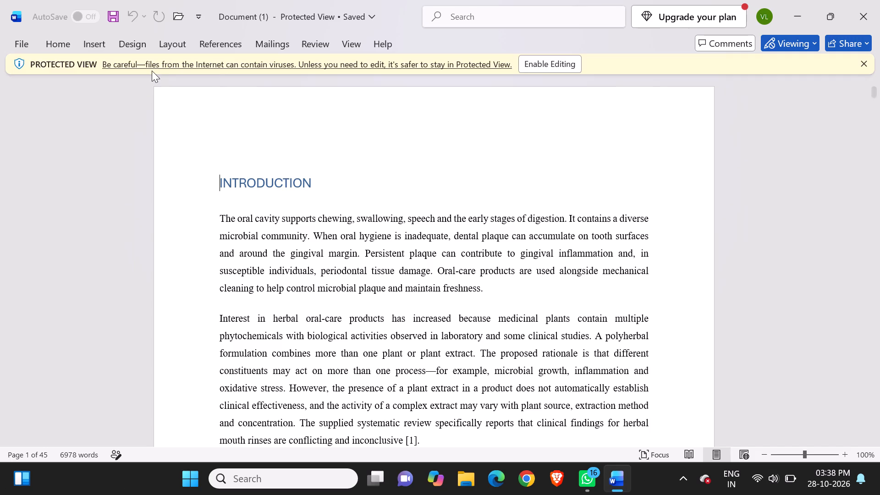
{"action": "left_click", "coordinate": [87, 15]}
{"action": "left_click", "coordinate": [550, 65]}
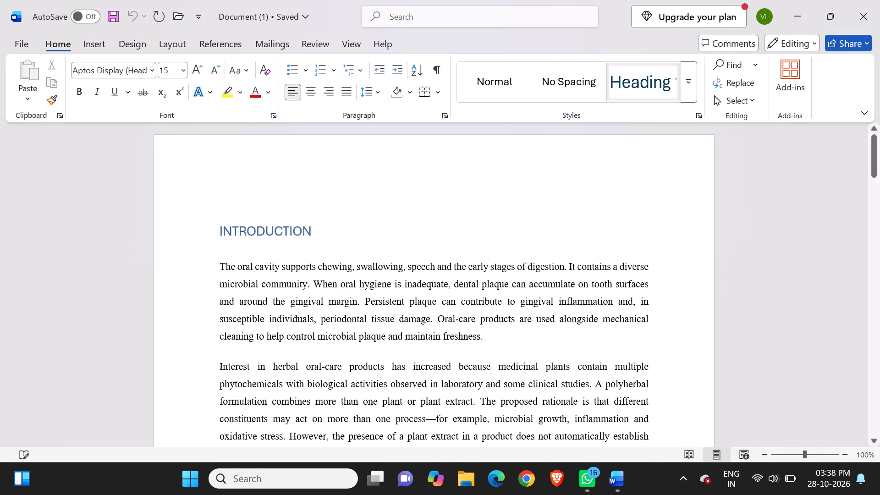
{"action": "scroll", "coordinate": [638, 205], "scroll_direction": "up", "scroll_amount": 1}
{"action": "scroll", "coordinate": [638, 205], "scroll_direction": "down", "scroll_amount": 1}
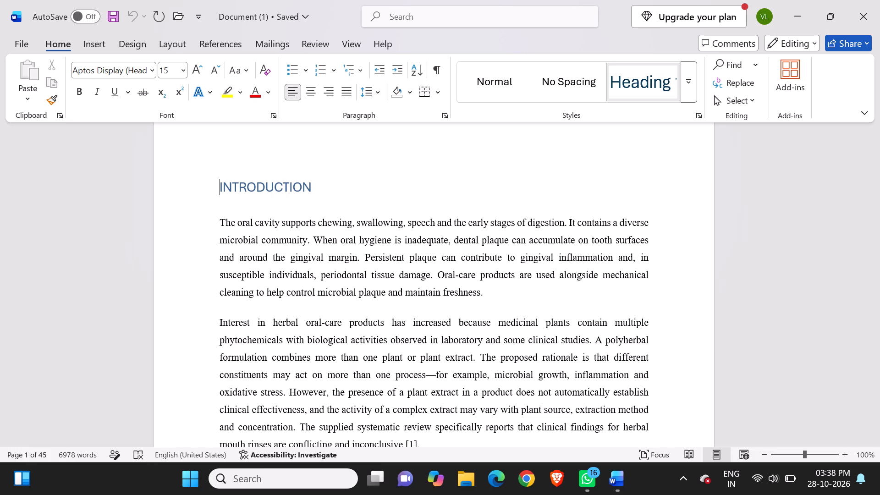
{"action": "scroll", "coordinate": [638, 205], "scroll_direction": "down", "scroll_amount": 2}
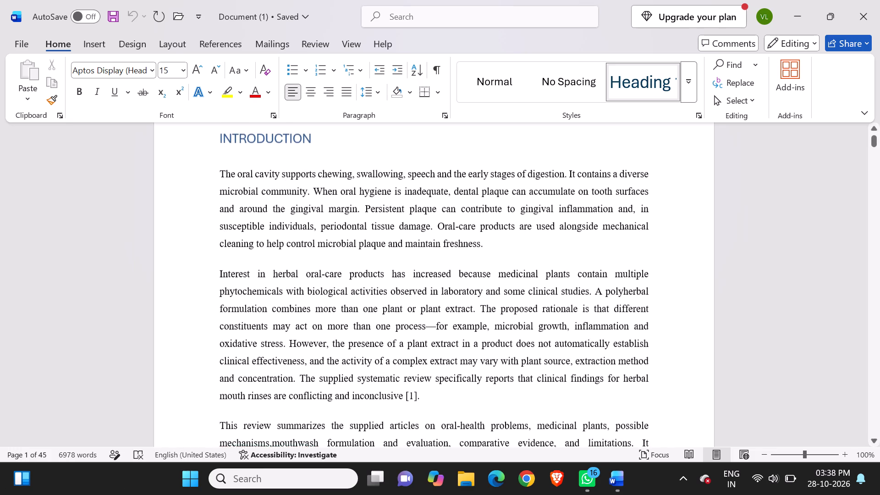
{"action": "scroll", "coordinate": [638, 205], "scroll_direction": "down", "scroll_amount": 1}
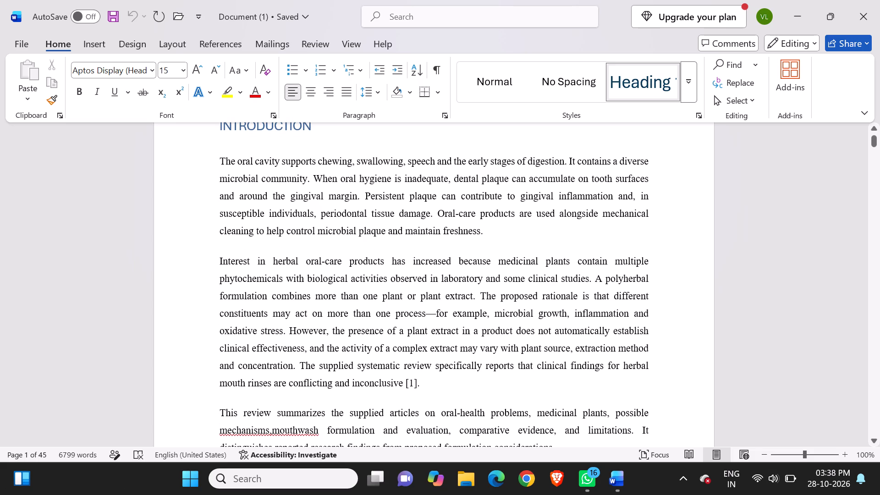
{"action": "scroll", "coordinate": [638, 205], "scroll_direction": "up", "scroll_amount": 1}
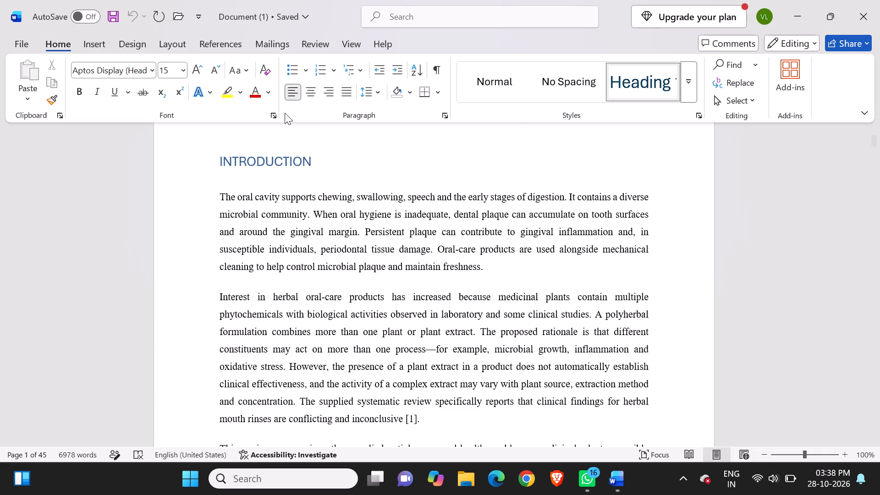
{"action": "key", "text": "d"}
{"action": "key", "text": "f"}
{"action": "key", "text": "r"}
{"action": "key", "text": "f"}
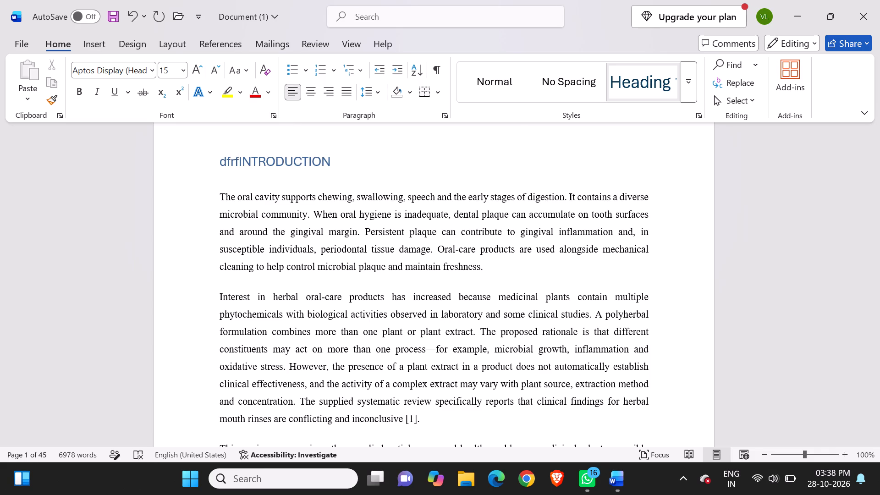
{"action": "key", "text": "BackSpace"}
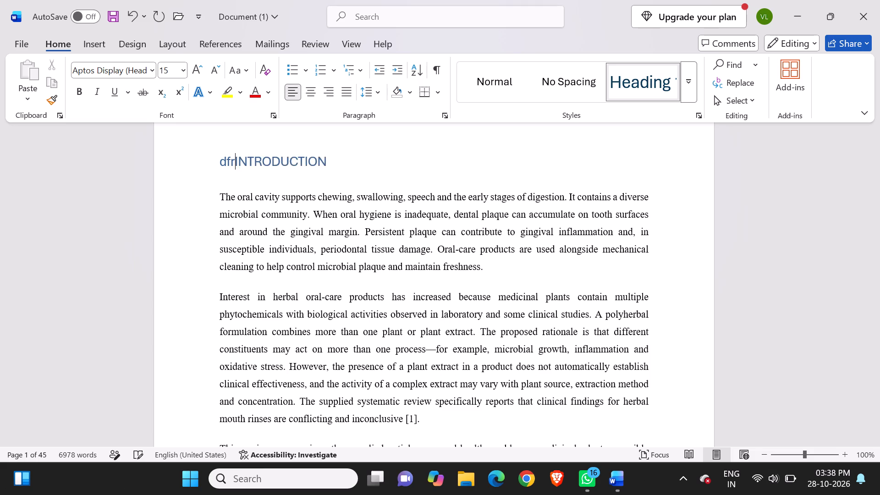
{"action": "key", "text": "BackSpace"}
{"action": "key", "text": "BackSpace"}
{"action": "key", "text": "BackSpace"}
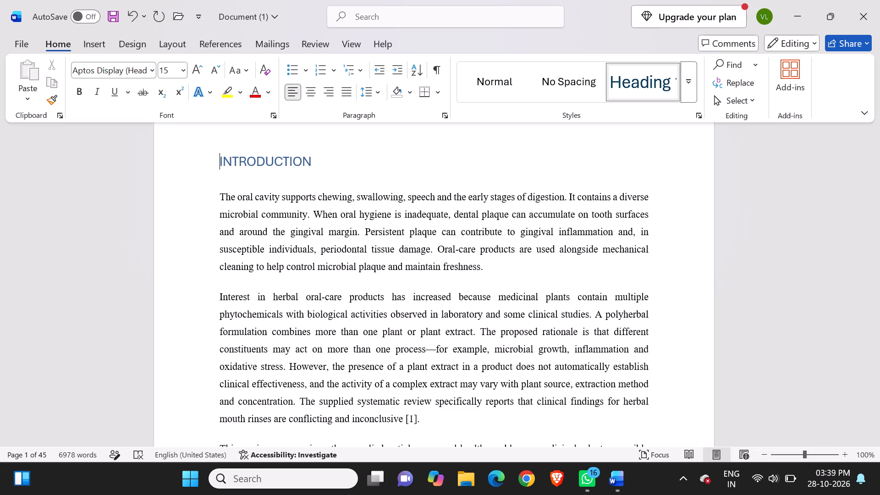
Insert the built-in Blank header into the document.
{"action": "left_click", "coordinate": [98, 46]}
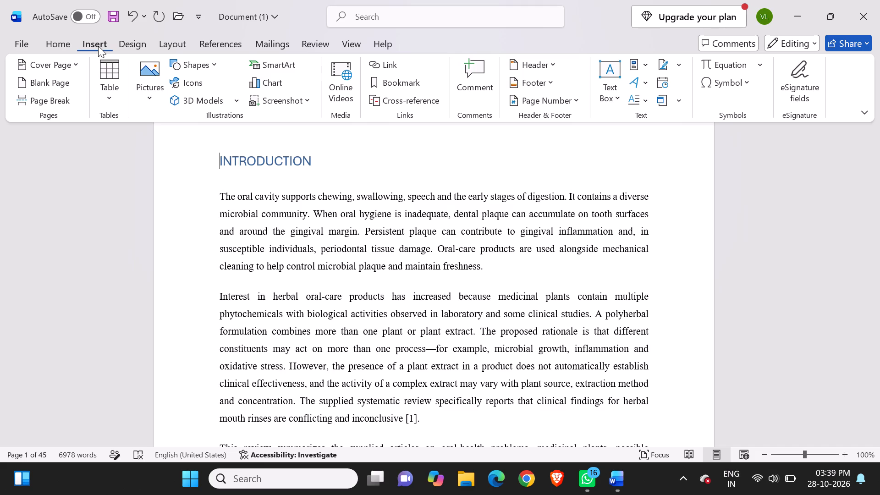
{"action": "left_click", "coordinate": [546, 61]}
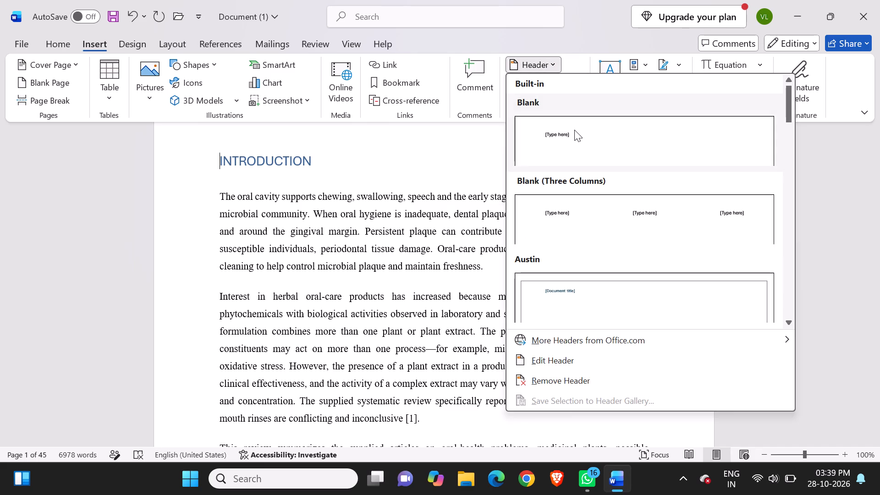
{"action": "left_click", "coordinate": [574, 130]}
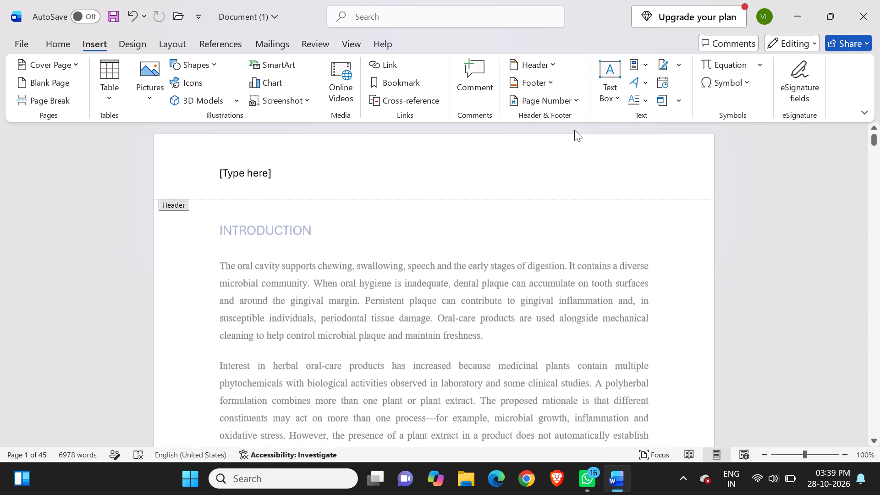
Replace the header's "[Type here]" placeholder with the text "POLYHERBAL" followed by a space.
{"action": "left_click", "coordinate": [259, 172]}
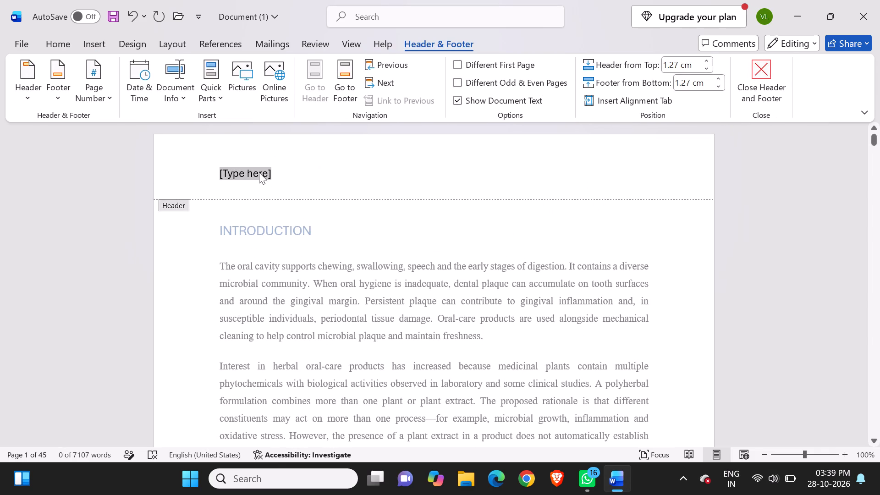
{"action": "left_click", "coordinate": [239, 166]}
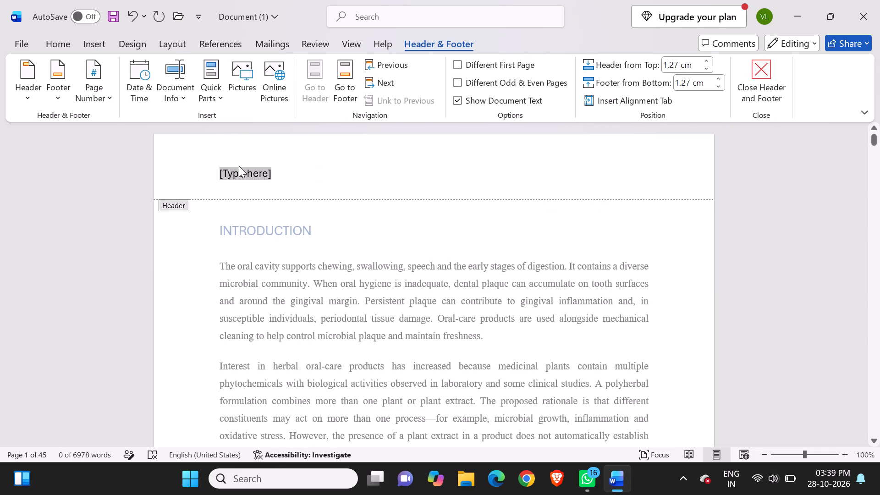
{"action": "scroll", "coordinate": [239, 166], "scroll_direction": "up", "scroll_amount": 1}
{"action": "left_click", "coordinate": [239, 166]}
{"action": "double_click", "coordinate": [242, 176]}
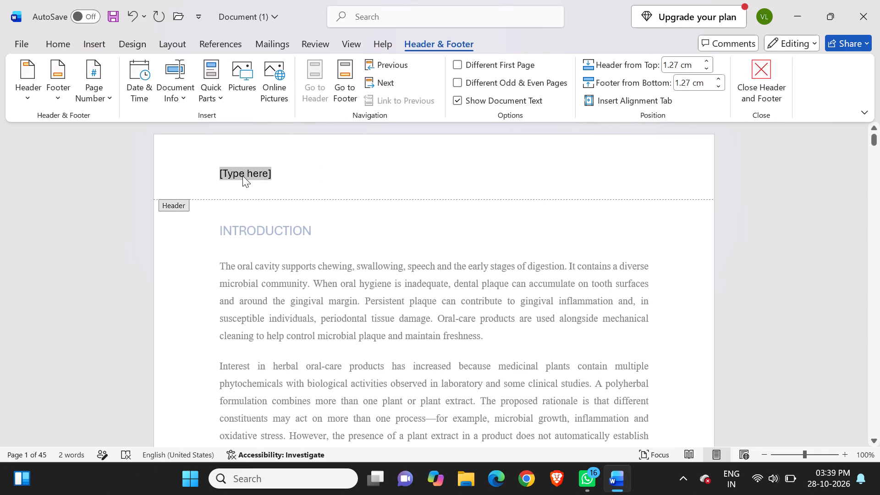
{"action": "left_click", "coordinate": [253, 164]}
{"action": "left_click", "coordinate": [252, 176]}
{"action": "key", "text": "j"}
{"action": "key", "text": "BackSpace"}
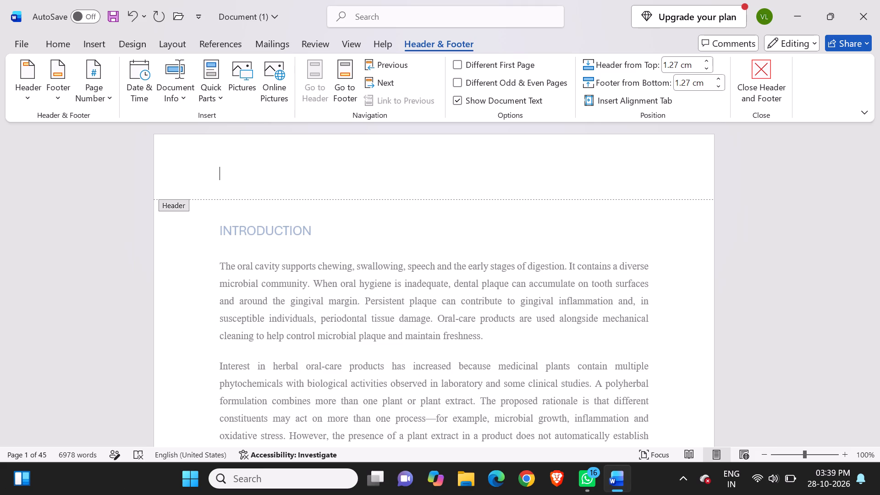
{"action": "type", "text": "po"}
{"action": "type", "text": "yh"}
{"action": "key", "text": "BackSpace"}
{"action": "key", "text": "BackSpace"}
{"action": "key", "text": "BackSpace"}
{"action": "key", "text": "BackSpace"}
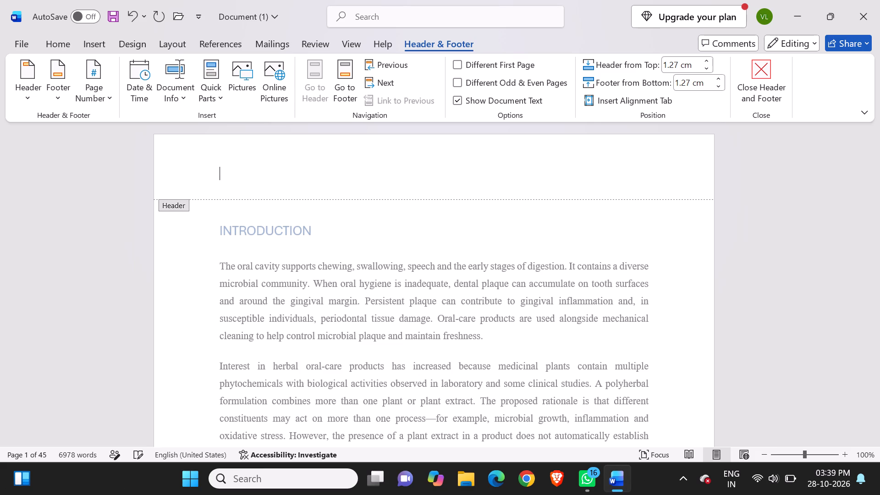
{"action": "type", "text": "POLYHERBAL"}
{"action": "key", "text": "space"}
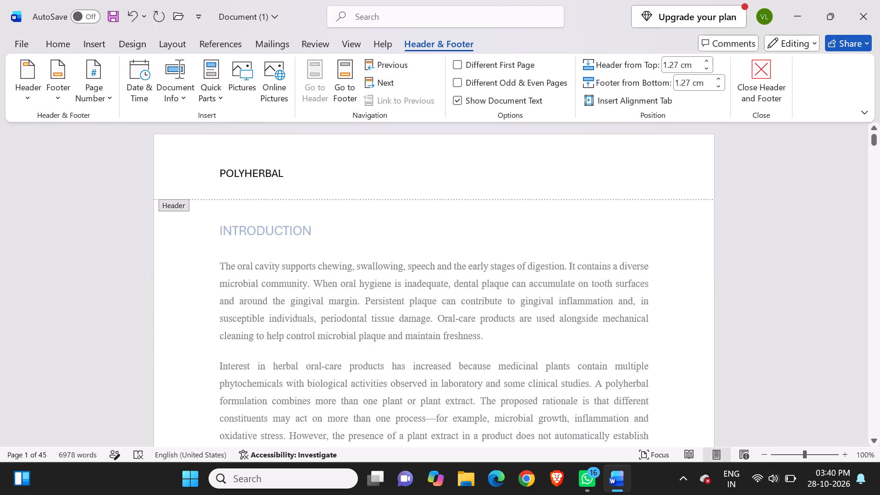
Set the header's distance from the top of the page to 0.8 cm.
{"action": "left_click", "coordinate": [708, 60]}
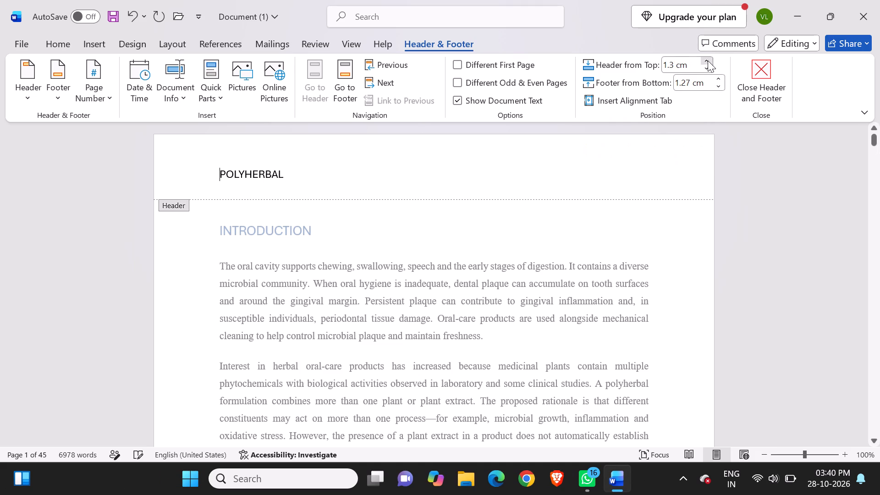
{"action": "left_click", "coordinate": [708, 60]}
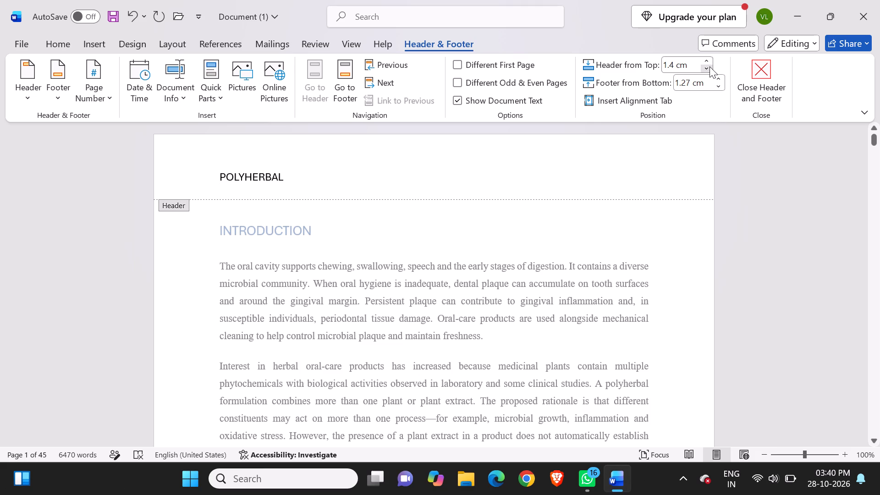
{"action": "left_click", "coordinate": [709, 66]}
{"action": "left_click", "coordinate": [709, 66]}
{"action": "left_click", "coordinate": [709, 66]}
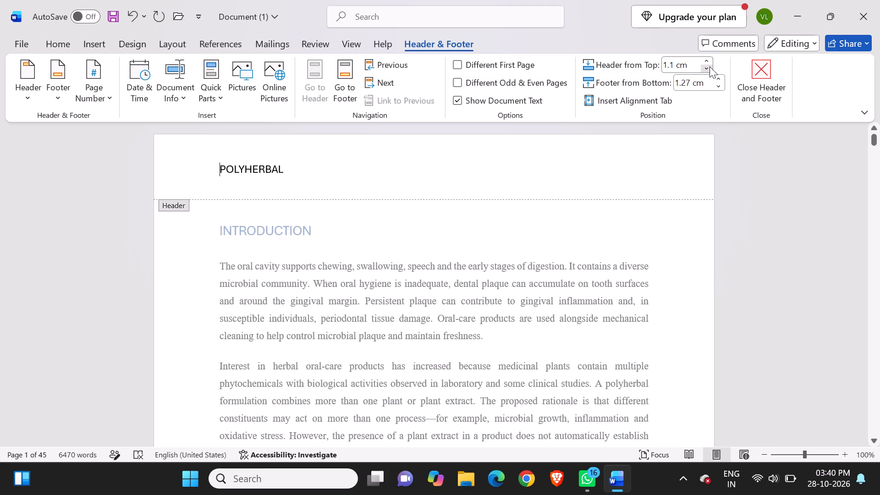
{"action": "left_click", "coordinate": [709, 66]}
{"action": "left_click", "coordinate": [709, 66]}
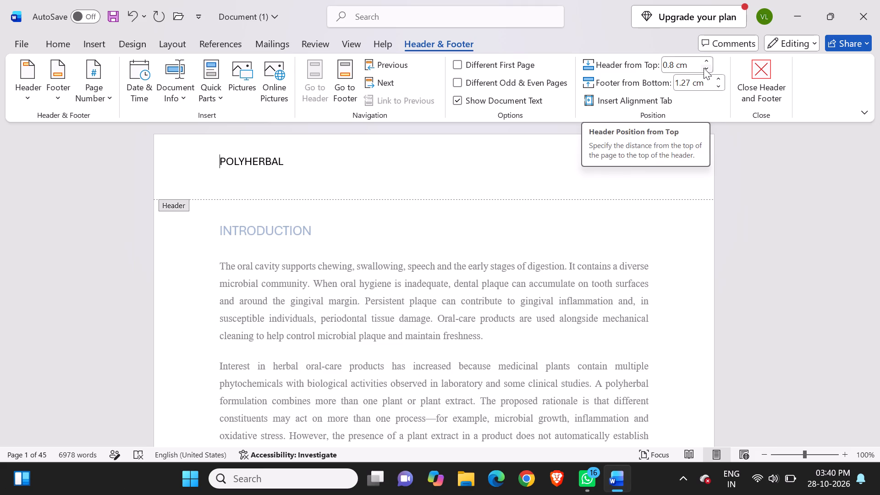
Set the header's distance from the top of the page to 0.5 cm.
{"action": "left_click", "coordinate": [704, 68]}
{"action": "left_click", "coordinate": [704, 68]}
{"action": "left_click", "coordinate": [704, 68]}
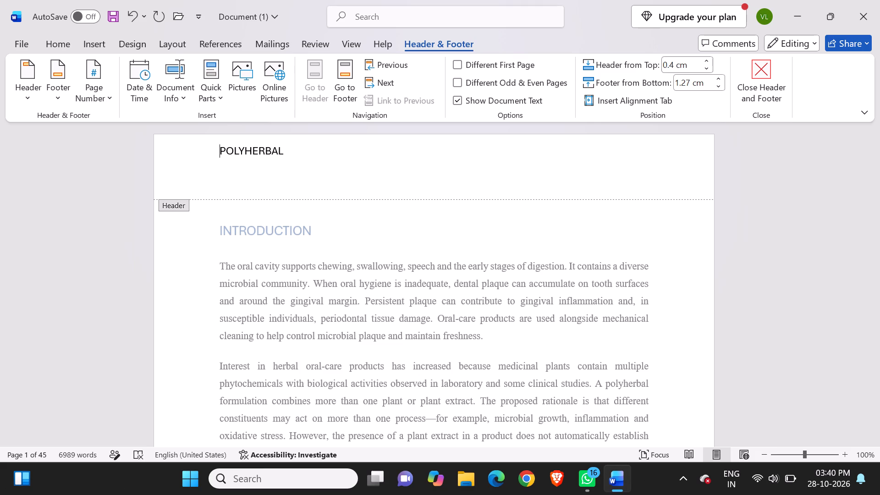
{"action": "left_click", "coordinate": [707, 61]}
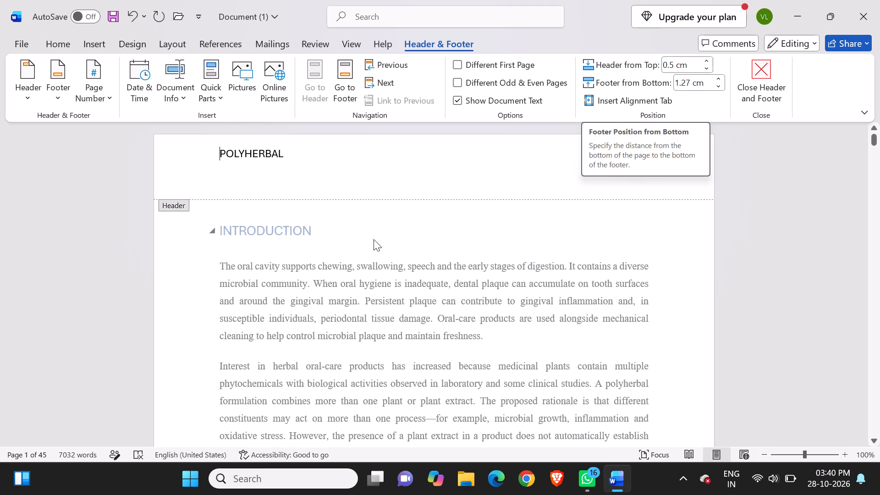
Continue the header text after "POLYHERBAL" with "APPROCHES FOR ORAL HEALTH".
{"action": "left_click", "coordinate": [285, 155]}
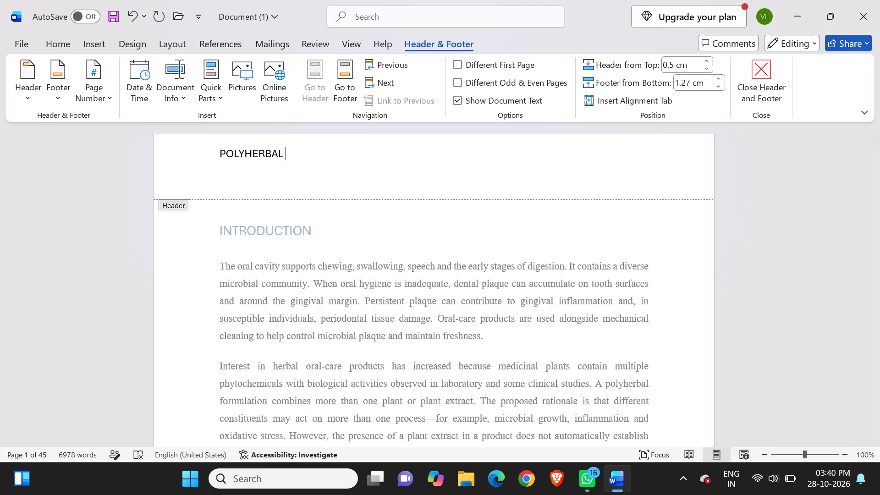
{"action": "type", "text": "AP"}
{"action": "key", "text": "r"}
{"action": "key", "text": "BackSpace"}
{"action": "type", "text": "PROCHES"}
{"action": "key", "text": "space"}
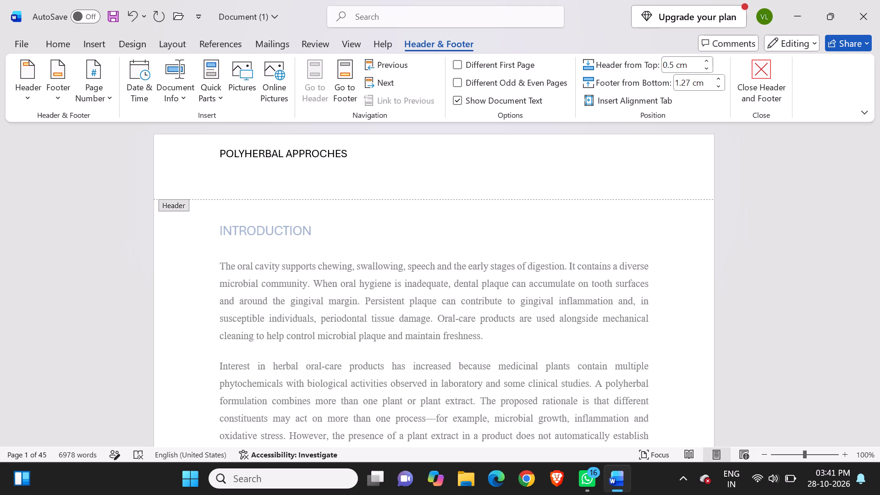
{"action": "type", "text": "FOR ORAL HEALTH"}
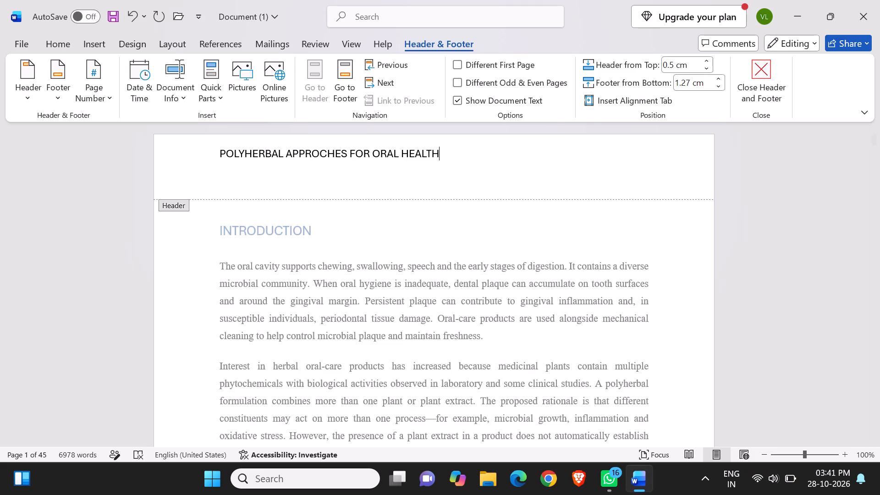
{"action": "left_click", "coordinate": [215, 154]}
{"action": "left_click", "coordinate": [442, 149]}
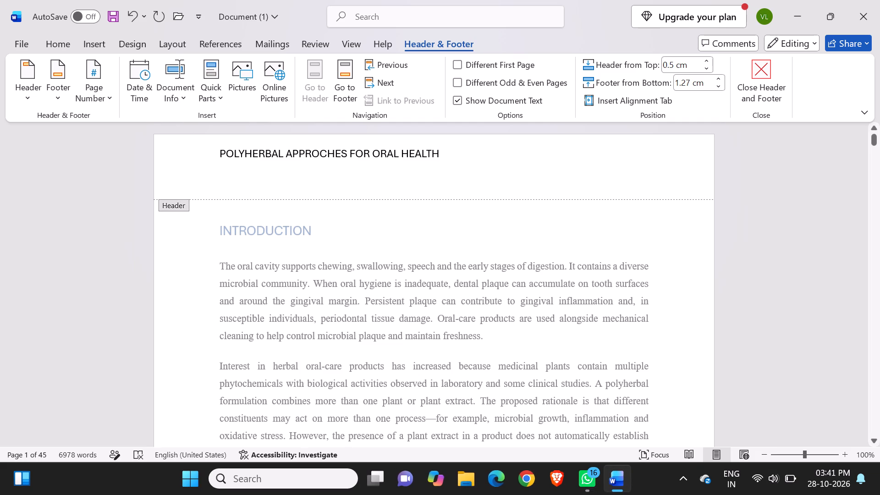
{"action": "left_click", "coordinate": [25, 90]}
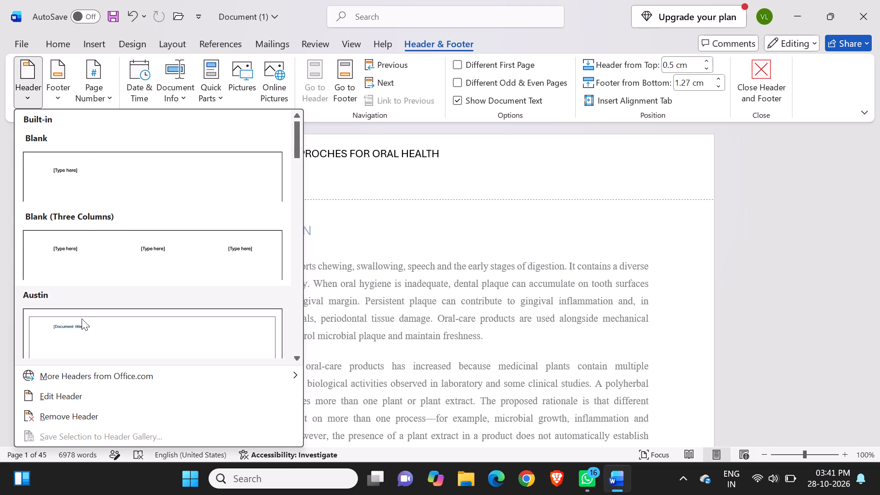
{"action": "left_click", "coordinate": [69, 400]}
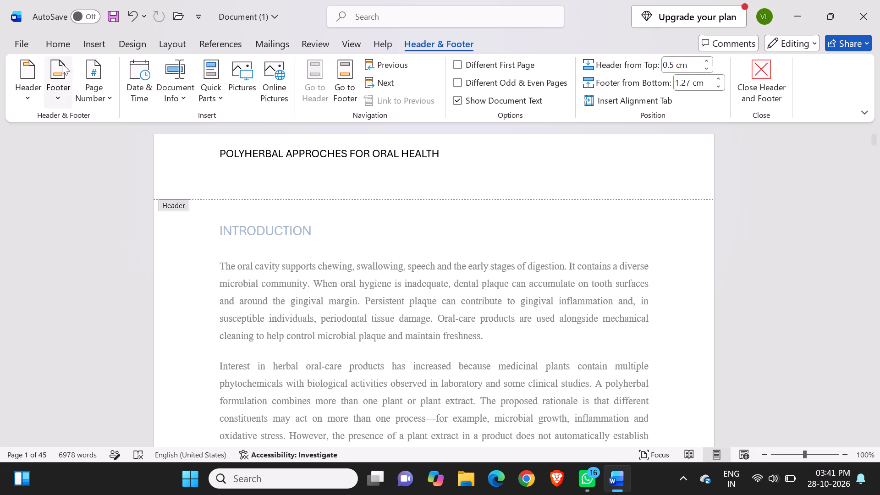
Add a bottom border beneath the header text "POLYHERBAL APPROCHES FOR ORAL HEALTH".
{"action": "left_click", "coordinate": [59, 47]}
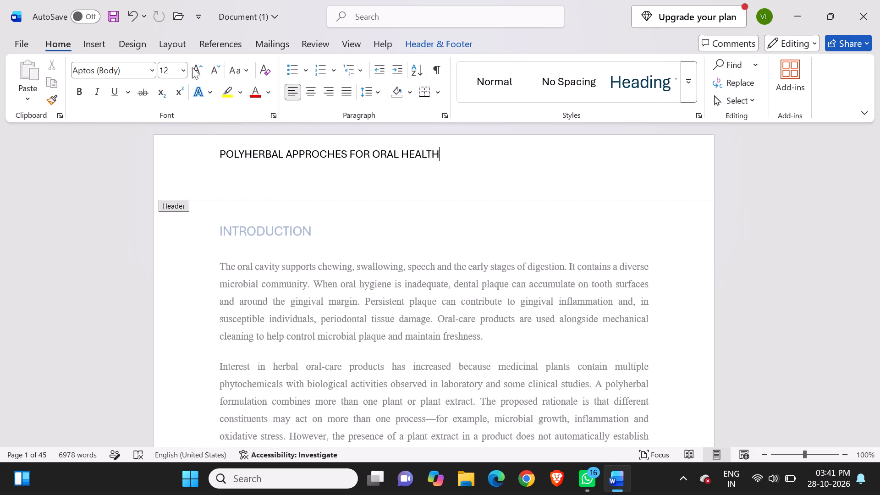
{"action": "double_click", "coordinate": [429, 88]}
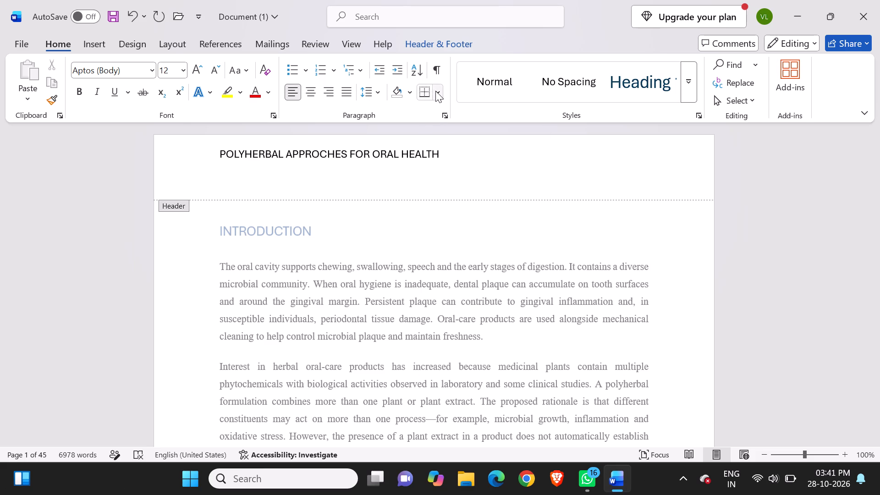
{"action": "left_click", "coordinate": [435, 91]}
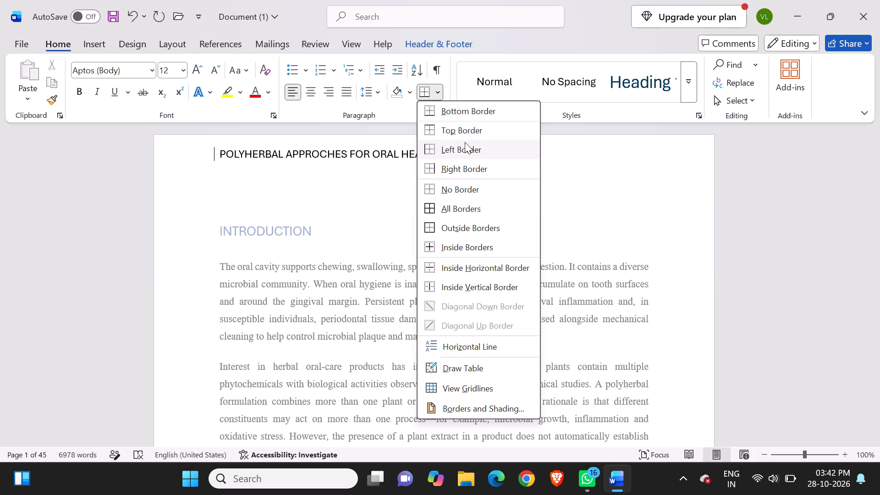
{"action": "left_click", "coordinate": [465, 111]}
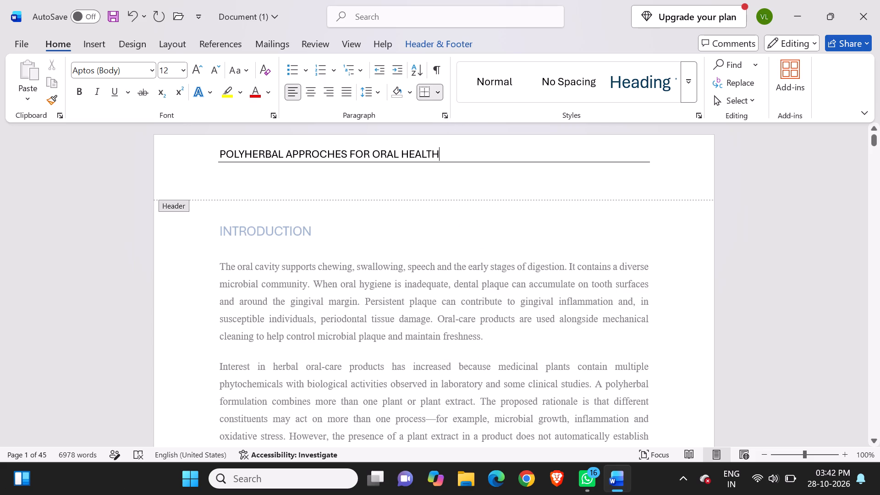
Choose a heavy multi-line style for the header paragraph's border in the Borders and Shading settings.
{"action": "left_click", "coordinate": [441, 97]}
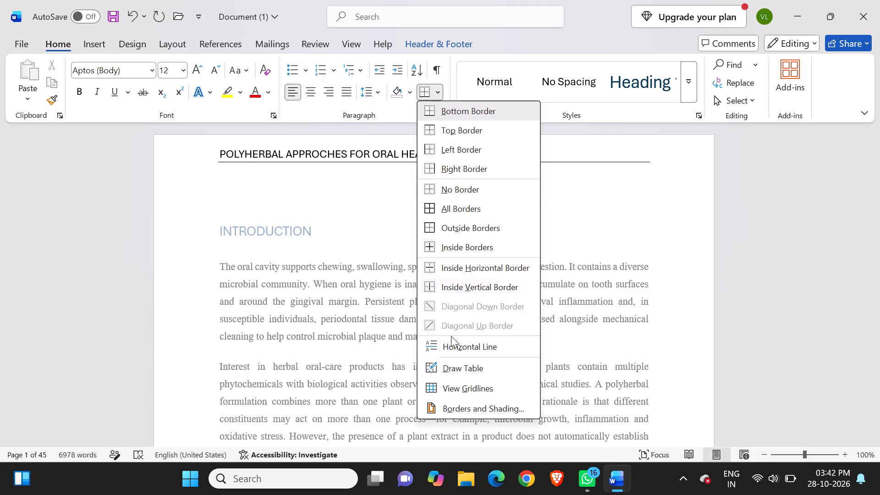
{"action": "left_click", "coordinate": [468, 405]}
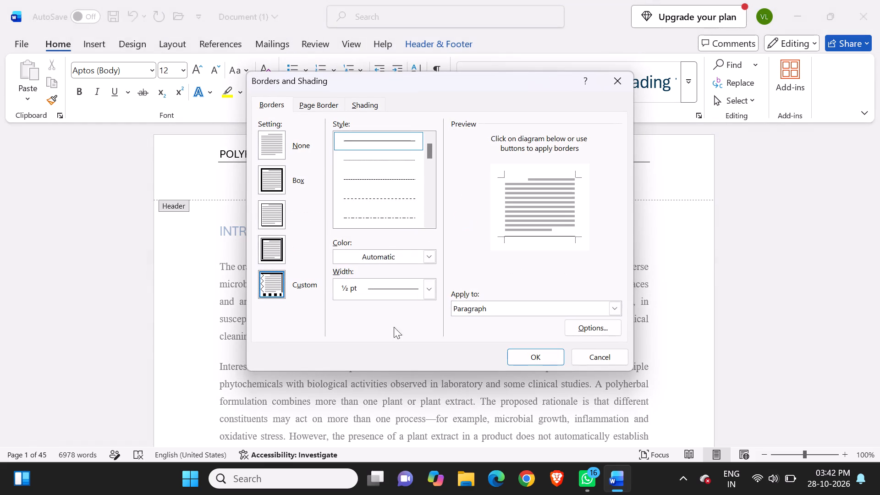
{"action": "left_click", "coordinate": [427, 178]}
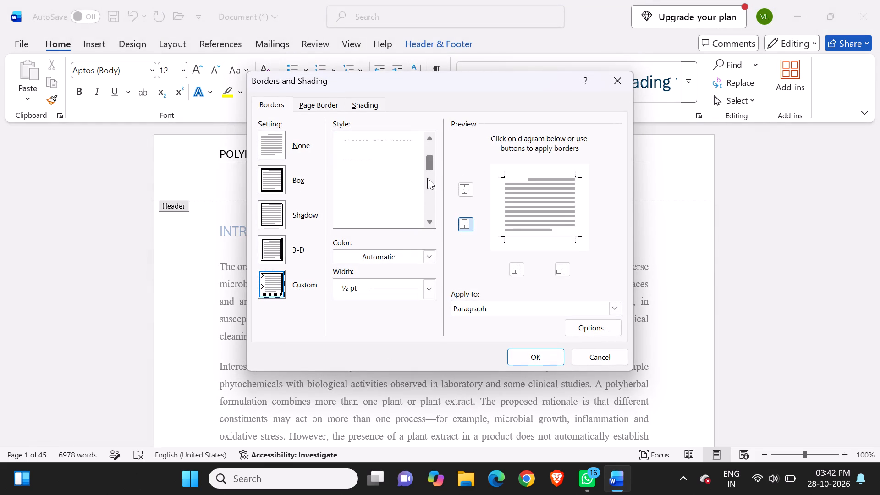
{"action": "left_click", "coordinate": [428, 184]}
{"action": "scroll", "coordinate": [428, 184], "scroll_direction": "up", "scroll_amount": 1}
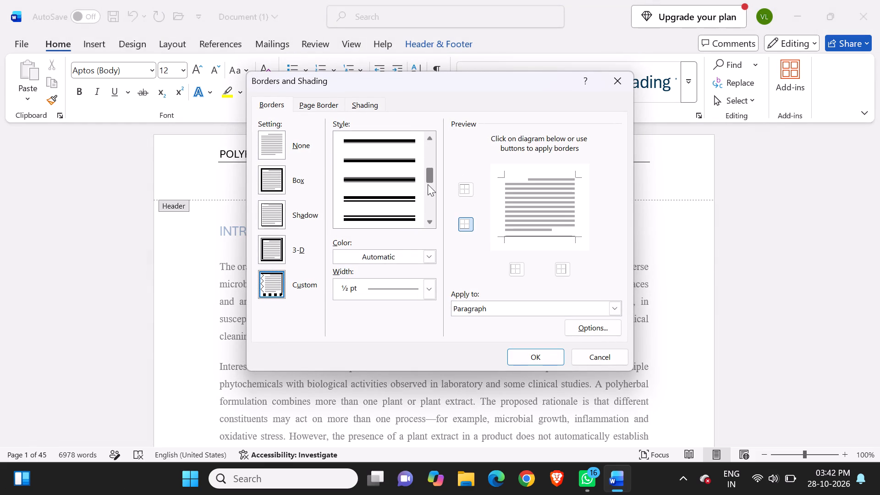
{"action": "scroll", "coordinate": [428, 184], "scroll_direction": "up", "scroll_amount": 1}
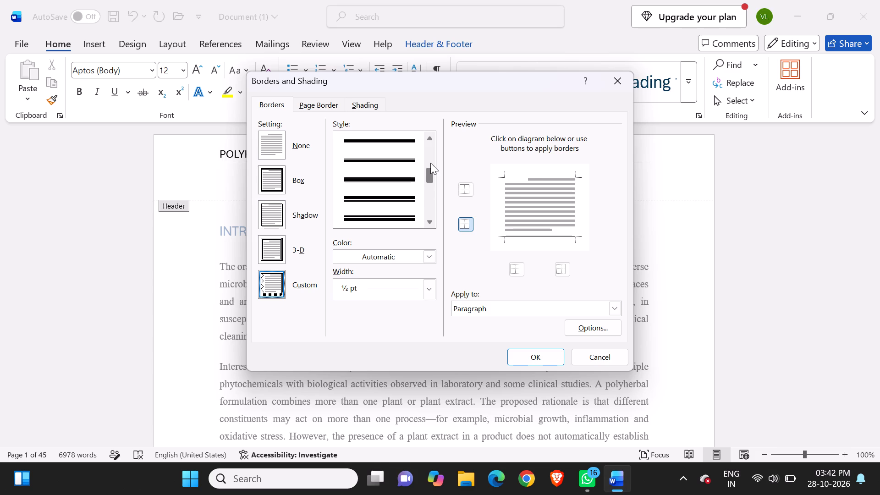
{"action": "right_click", "coordinate": [430, 163]}
{"action": "left_click", "coordinate": [430, 159]}
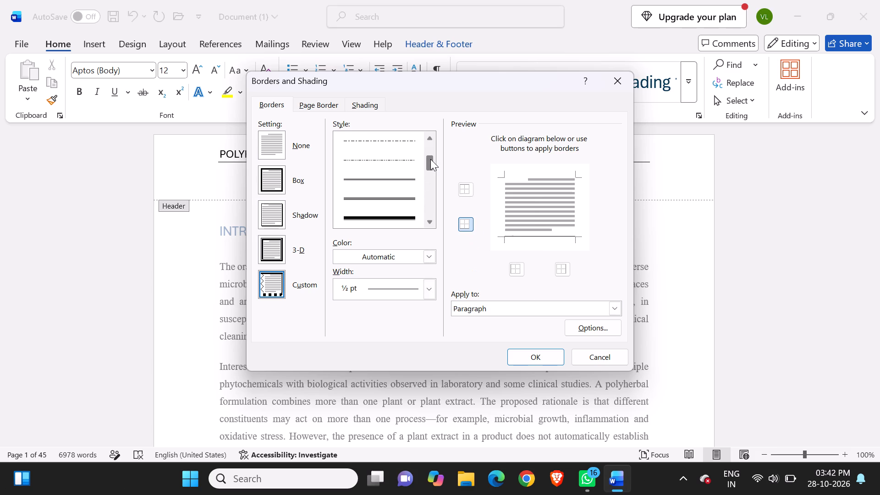
{"action": "double_click", "coordinate": [430, 146]}
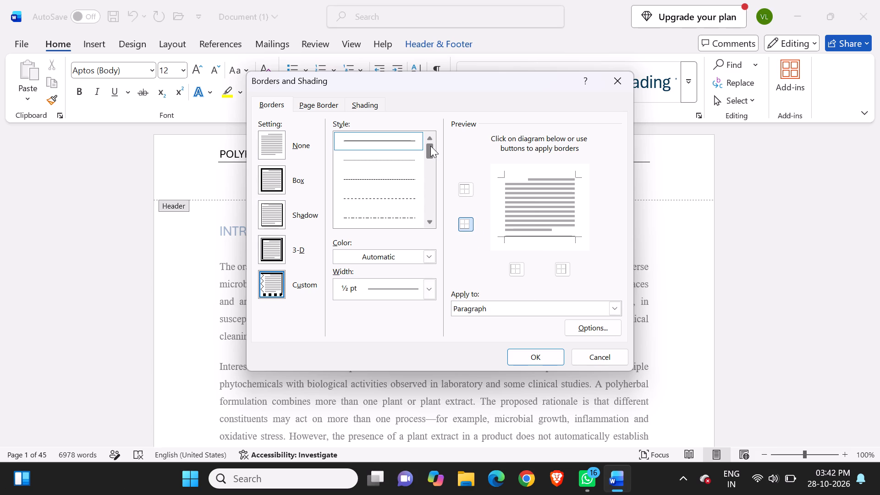
{"action": "left_click", "coordinate": [427, 168]}
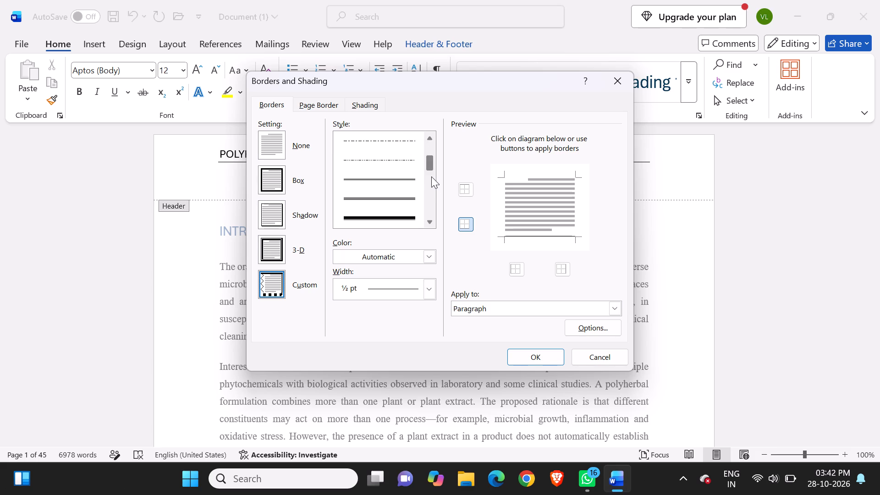
{"action": "left_click", "coordinate": [431, 176]}
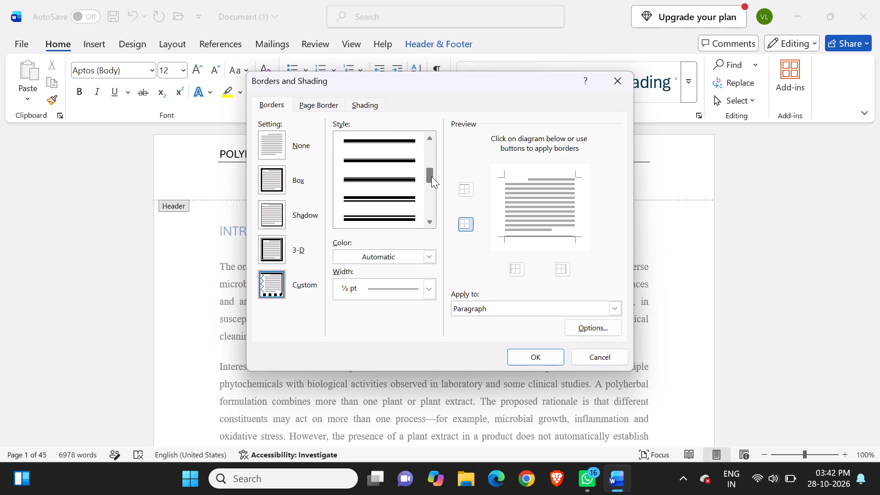
{"action": "left_click", "coordinate": [408, 140]}
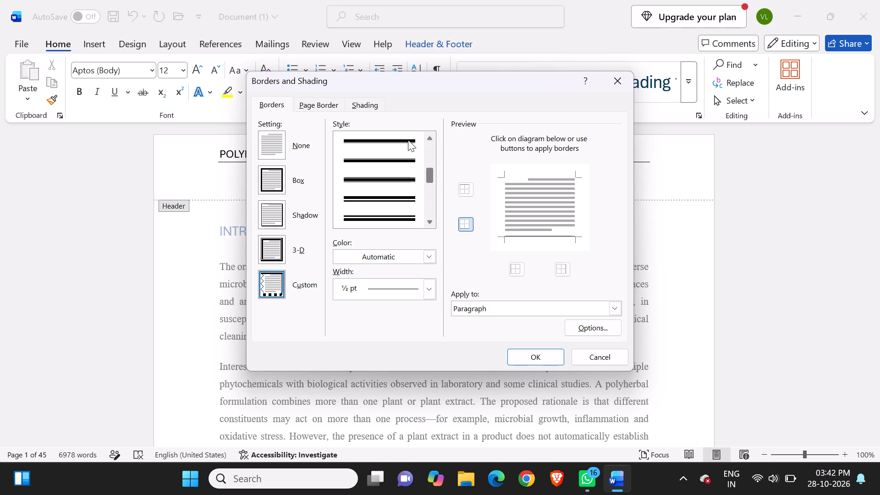
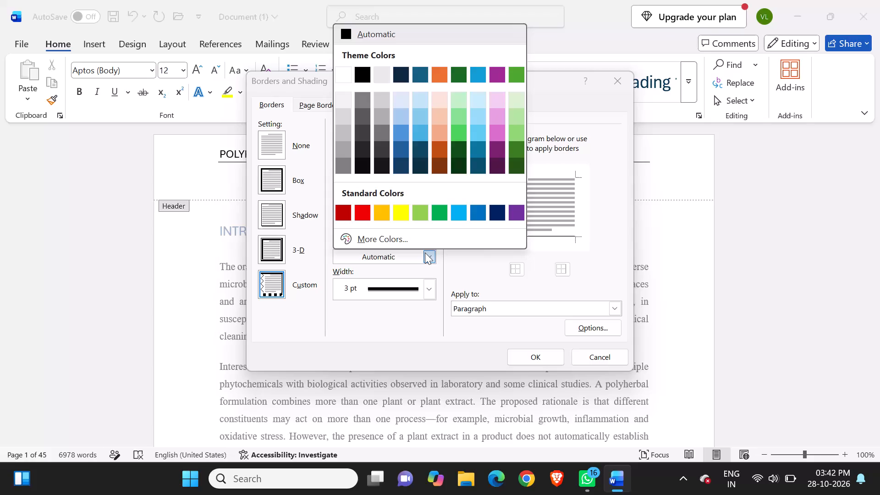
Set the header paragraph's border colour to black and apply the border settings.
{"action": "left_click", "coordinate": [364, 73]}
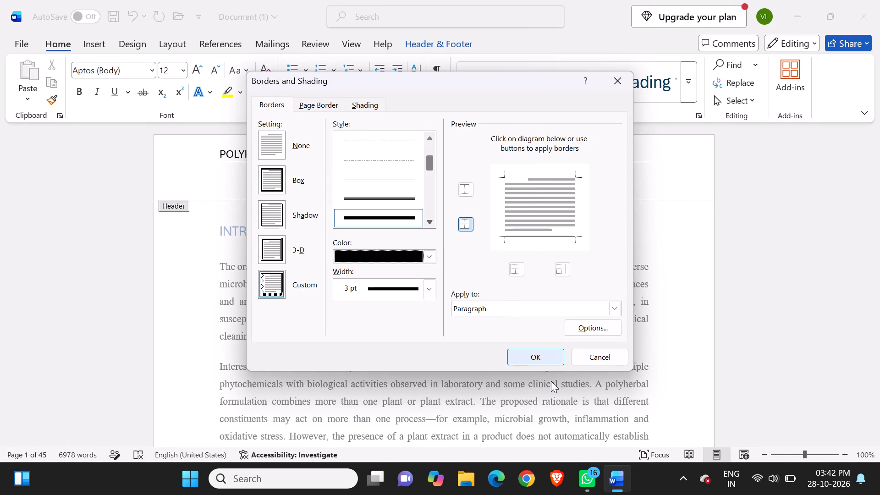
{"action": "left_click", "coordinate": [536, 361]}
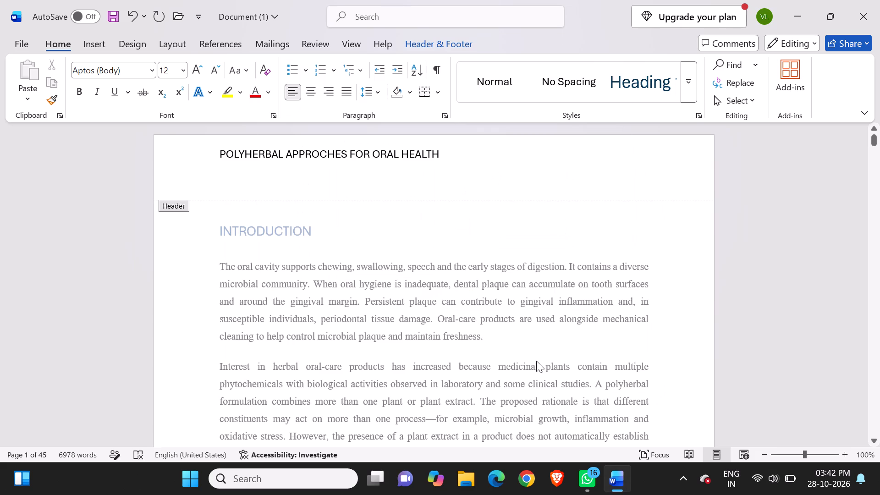
Choose a heavy multi-line border style for the header paragraph and apply it as the bottom border beneath the text.
{"action": "left_click", "coordinate": [438, 92]}
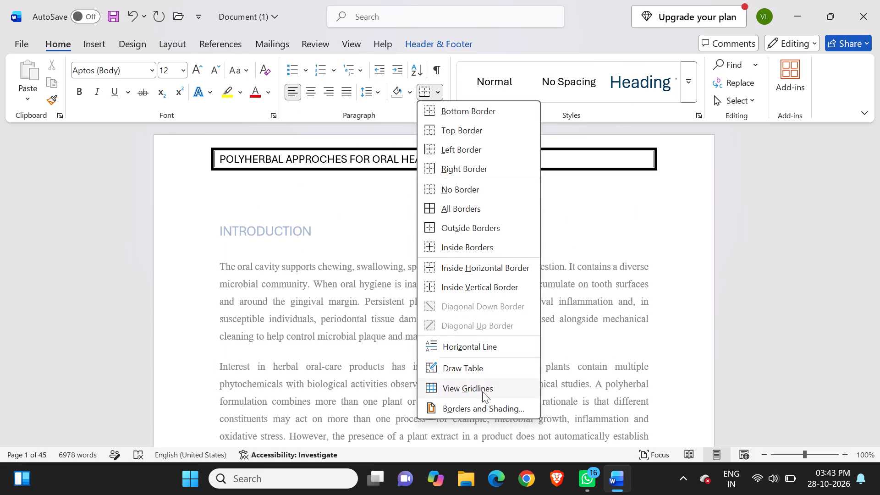
{"action": "left_click", "coordinate": [476, 407]}
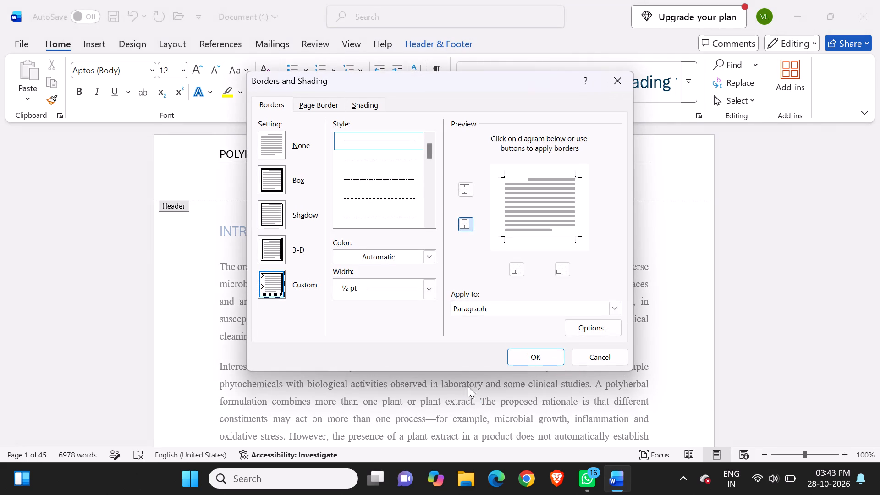
{"action": "left_click", "coordinate": [429, 165]}
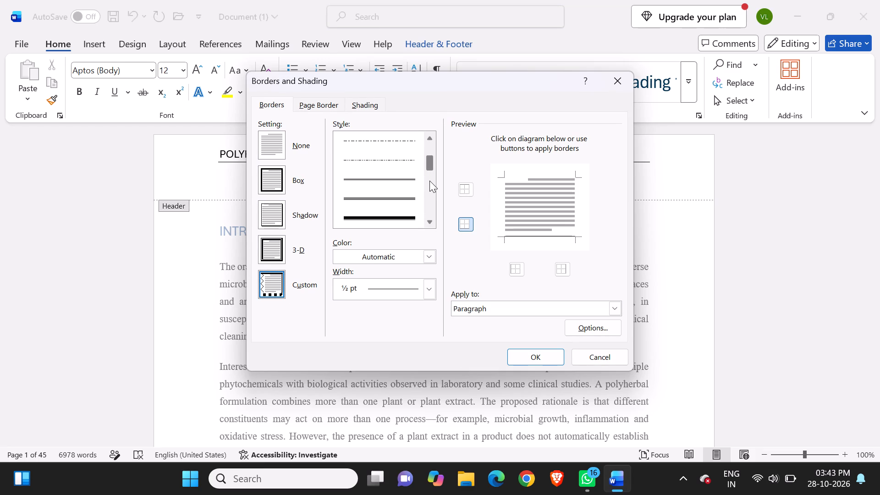
{"action": "left_click", "coordinate": [429, 178]}
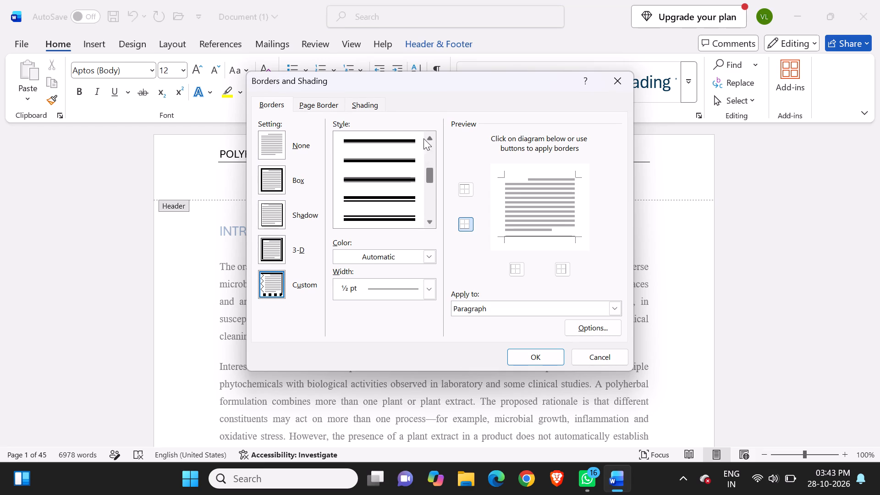
{"action": "left_click", "coordinate": [409, 161]}
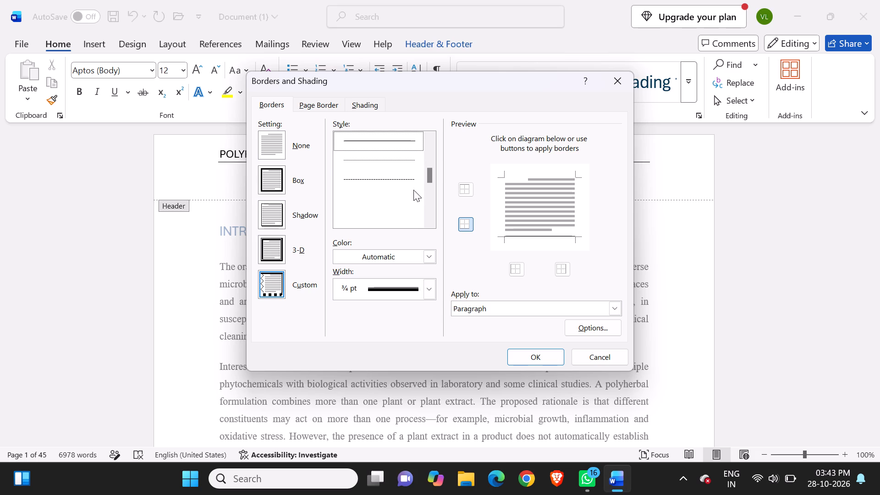
{"action": "left_click", "coordinate": [527, 361]}
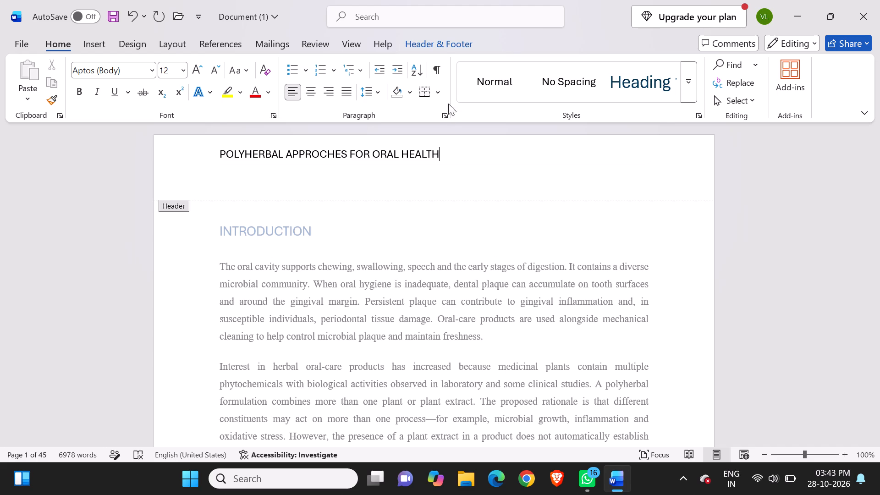
{"action": "left_click", "coordinate": [439, 95]}
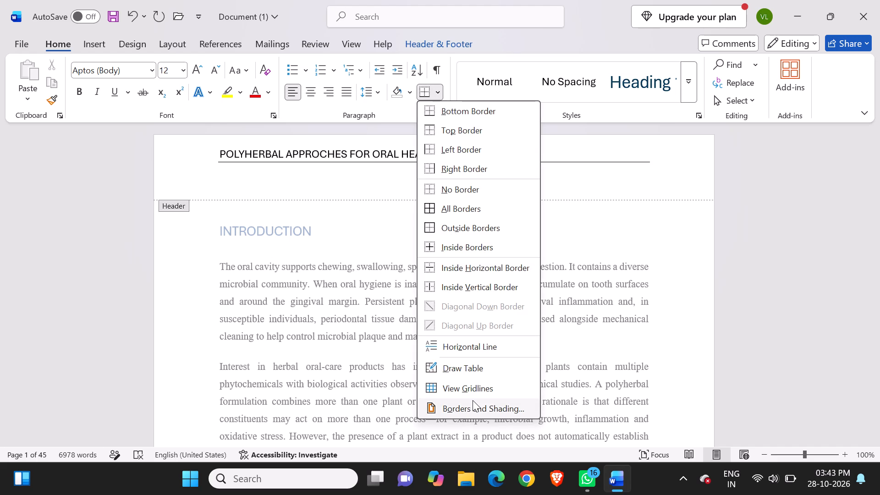
{"action": "left_click", "coordinate": [445, 107]}
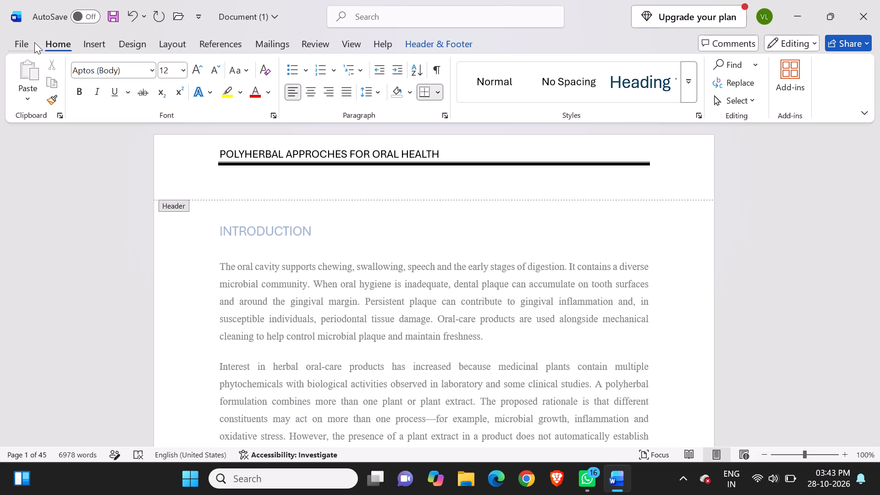
Set the header text "POLYHERBAL APPROCHES FOR ORAL HEALTH" to justified alignment.
{"action": "left_click", "coordinate": [82, 43]}
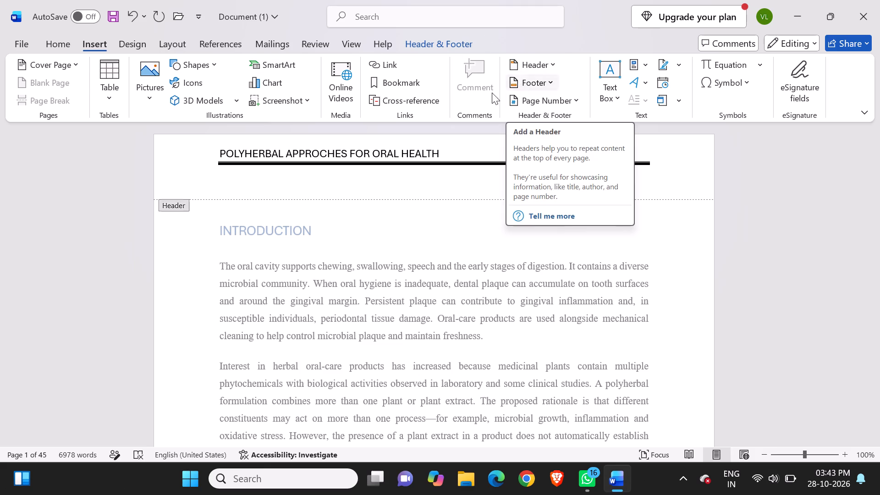
{"action": "left_click", "coordinate": [368, 163]}
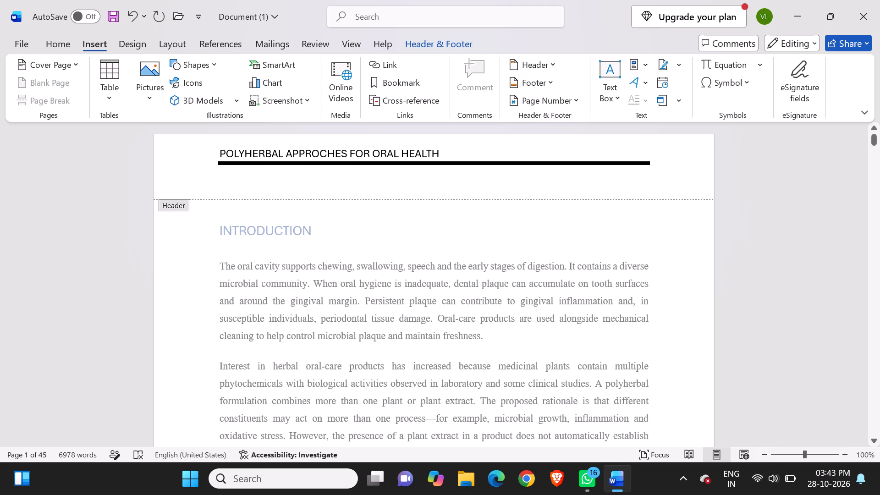
{"action": "left_click_drag", "start_coordinate": [214, 156], "coordinate": [460, 145]}
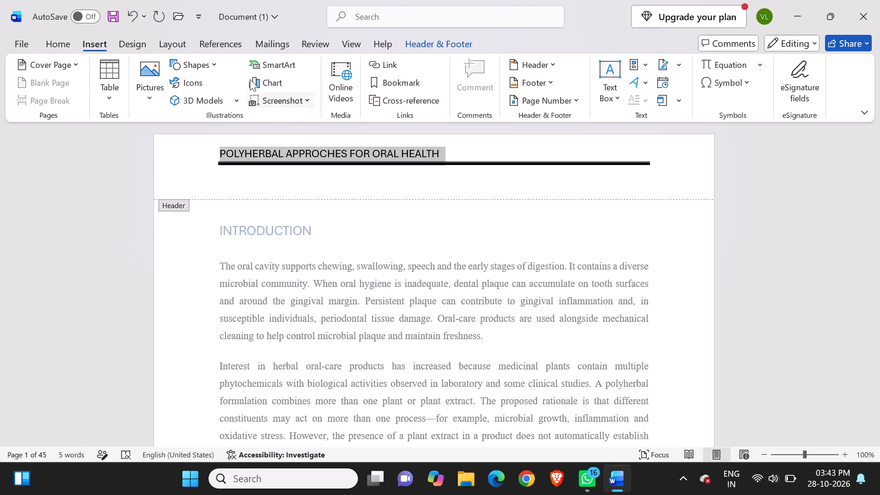
{"action": "left_click", "coordinate": [66, 44]}
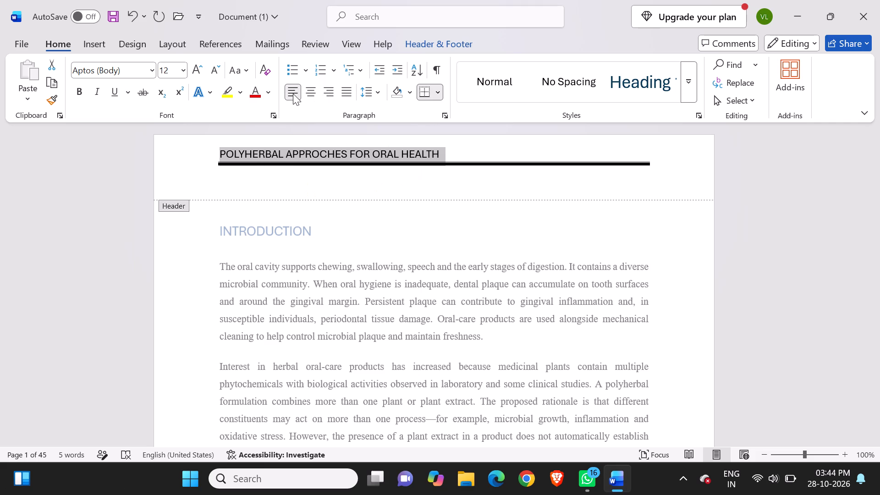
{"action": "left_click", "coordinate": [293, 93]}
Insert the built-in Whisp footer with its page number into the document.
{"action": "left_click", "coordinate": [97, 47]}
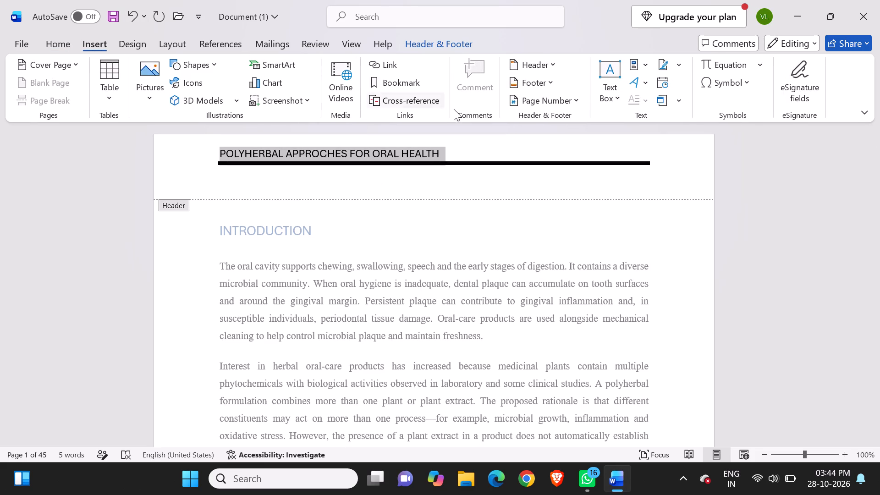
{"action": "left_click", "coordinate": [544, 83]}
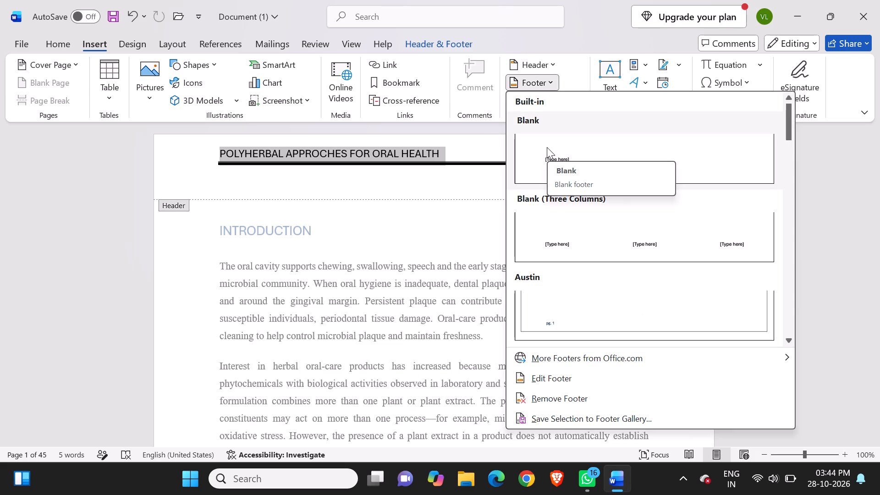
{"action": "left_click", "coordinate": [495, 142]}
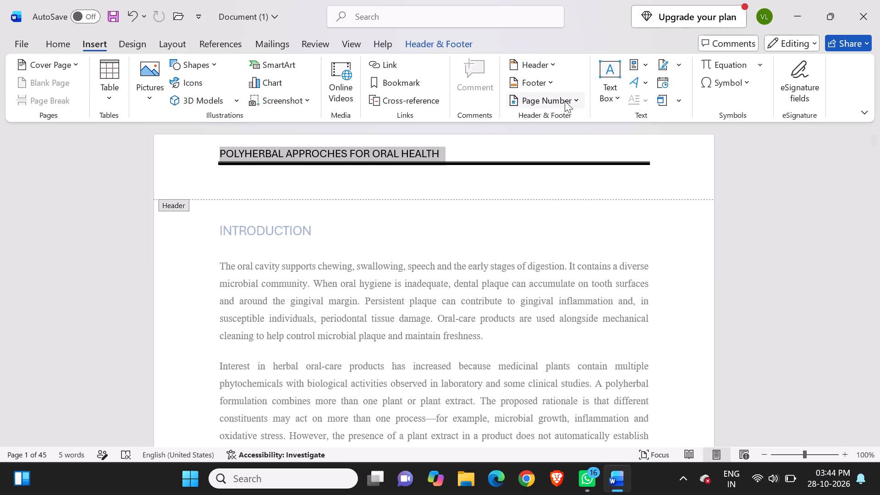
{"action": "left_click", "coordinate": [565, 101]}
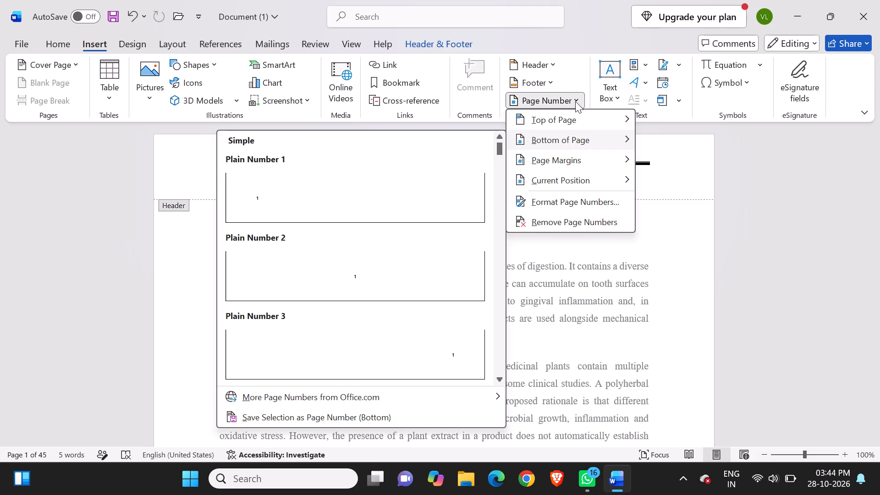
{"action": "left_click", "coordinate": [552, 80]}
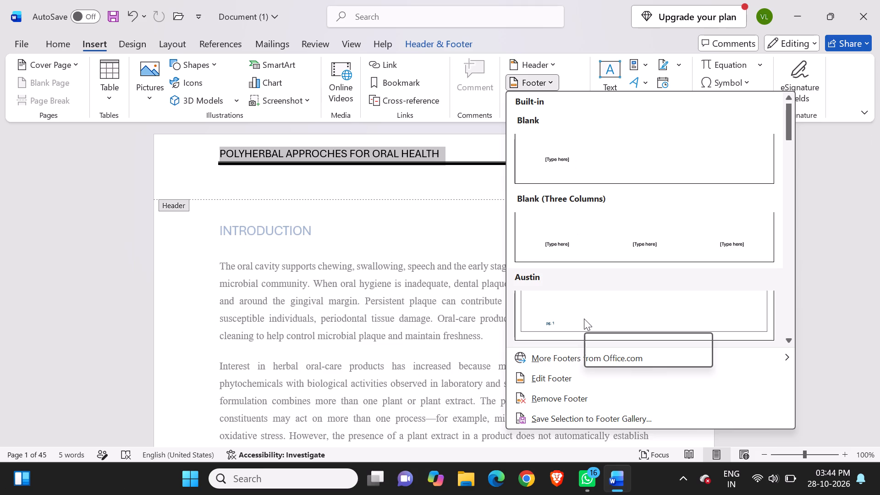
{"action": "double_click", "coordinate": [788, 167]}
{"action": "left_click", "coordinate": [788, 167]}
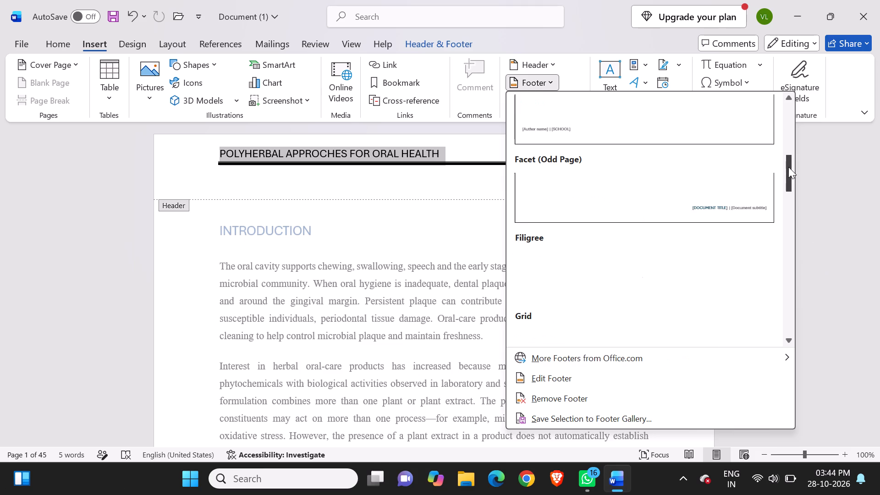
{"action": "left_click", "coordinate": [792, 233]}
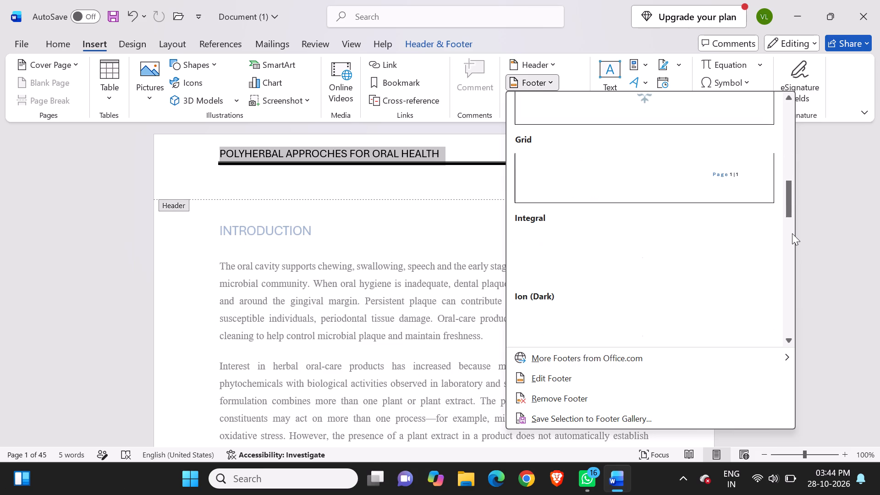
{"action": "left_click", "coordinate": [792, 233]}
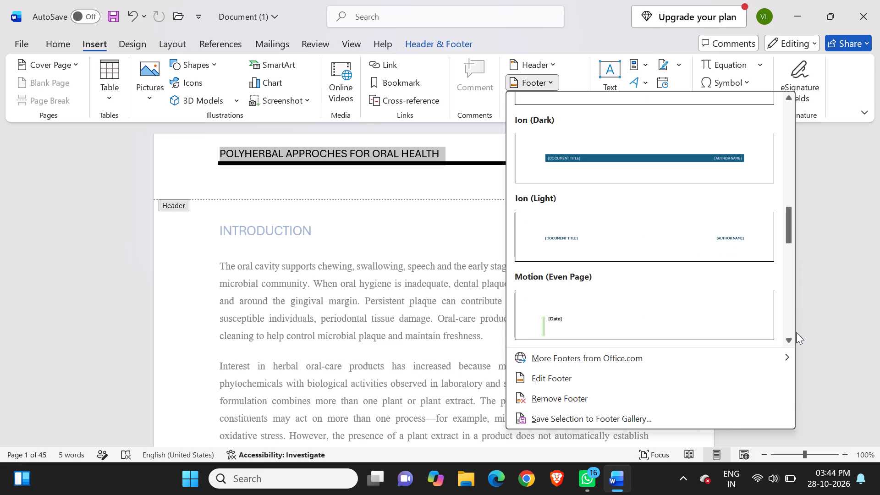
{"action": "left_click", "coordinate": [792, 330]}
{"action": "left_click", "coordinate": [792, 330]}
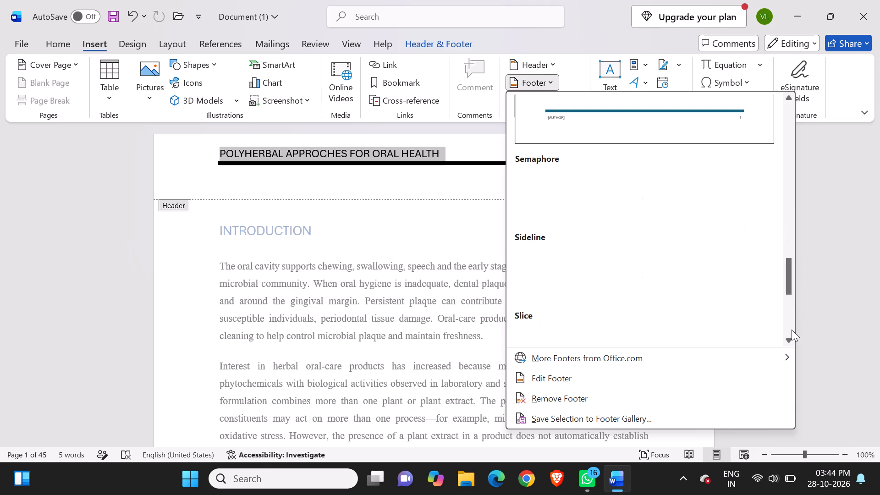
{"action": "left_click", "coordinate": [792, 330]}
{"action": "left_click", "coordinate": [792, 330]}
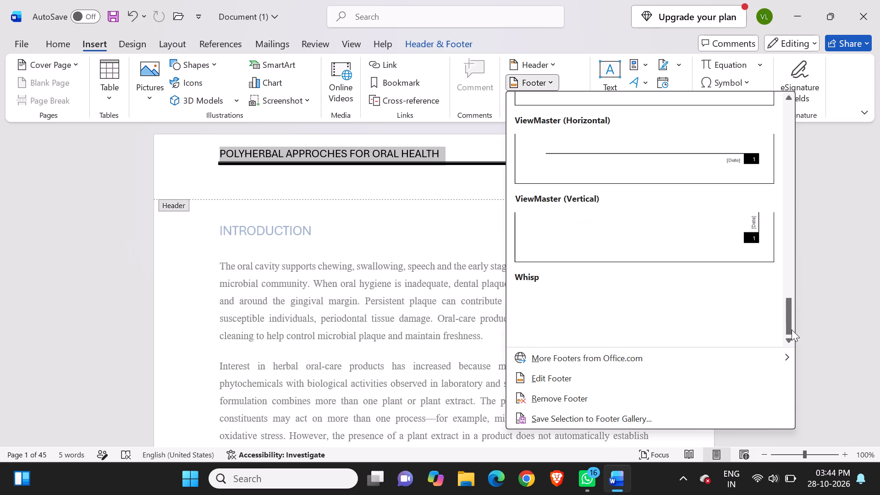
{"action": "left_click", "coordinate": [788, 289]}
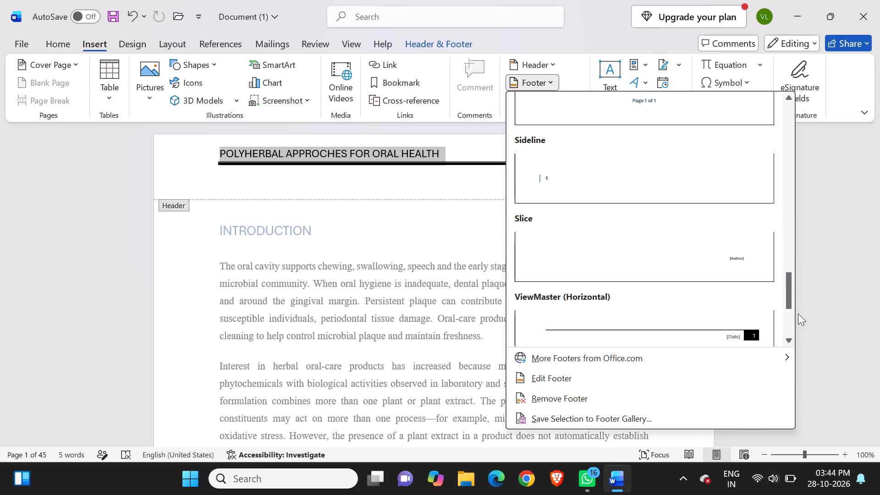
{"action": "left_click", "coordinate": [789, 331]}
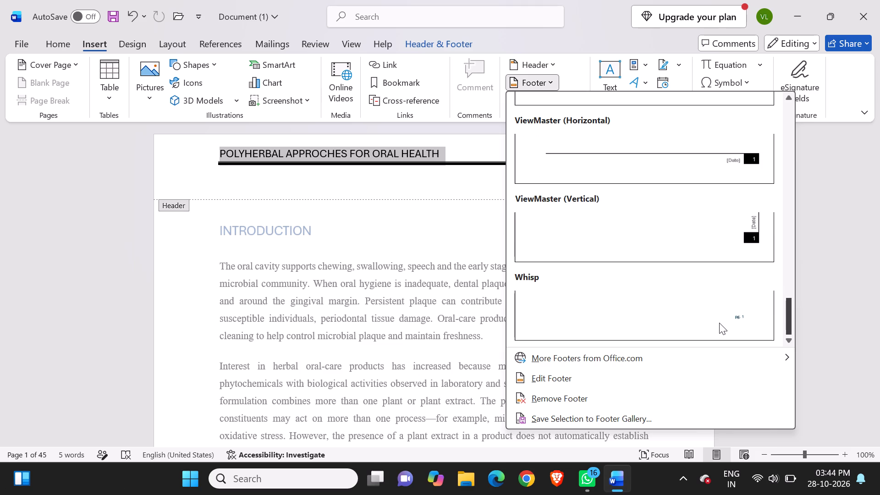
{"action": "left_click", "coordinate": [719, 323]}
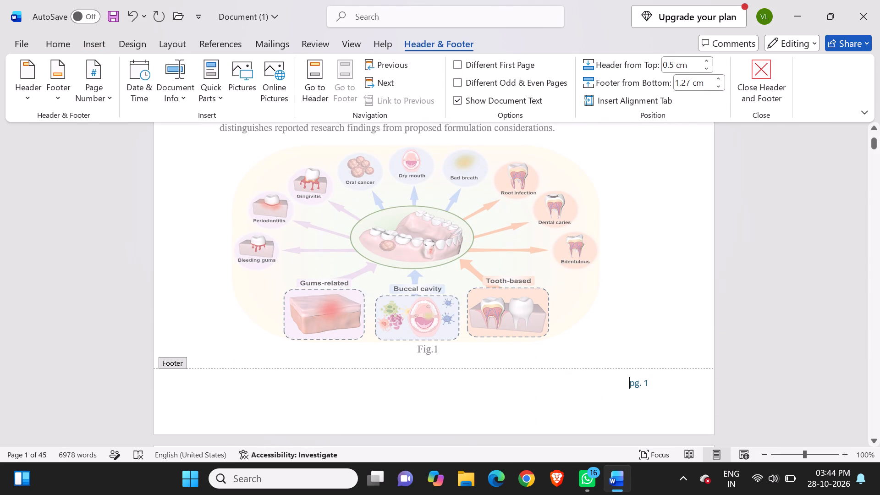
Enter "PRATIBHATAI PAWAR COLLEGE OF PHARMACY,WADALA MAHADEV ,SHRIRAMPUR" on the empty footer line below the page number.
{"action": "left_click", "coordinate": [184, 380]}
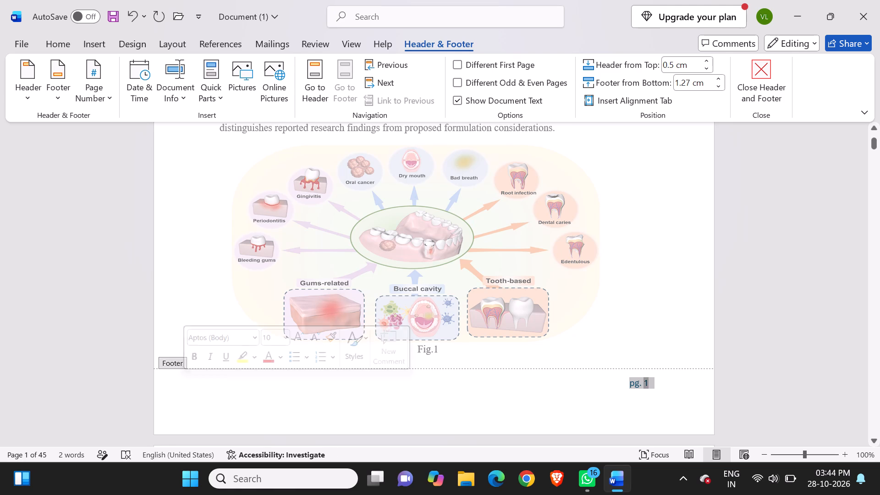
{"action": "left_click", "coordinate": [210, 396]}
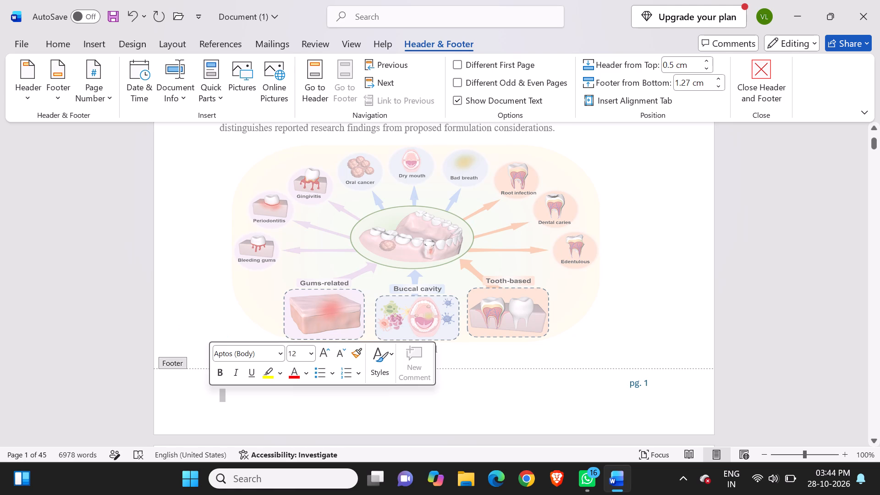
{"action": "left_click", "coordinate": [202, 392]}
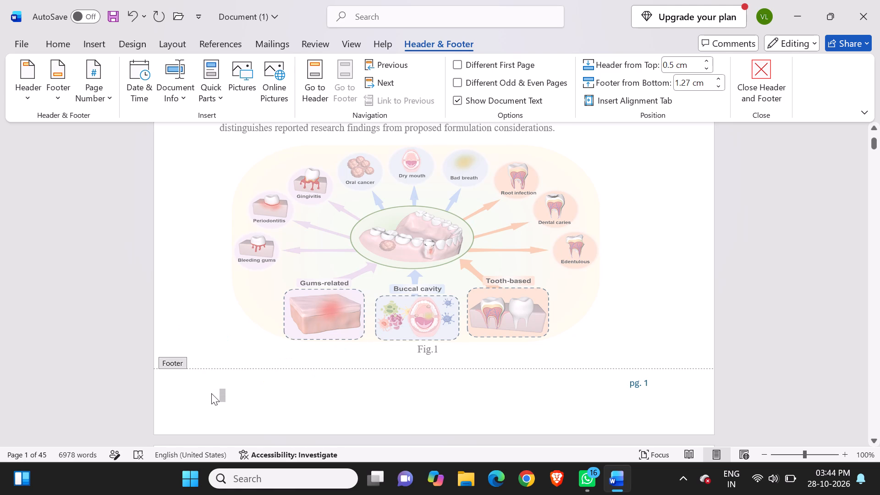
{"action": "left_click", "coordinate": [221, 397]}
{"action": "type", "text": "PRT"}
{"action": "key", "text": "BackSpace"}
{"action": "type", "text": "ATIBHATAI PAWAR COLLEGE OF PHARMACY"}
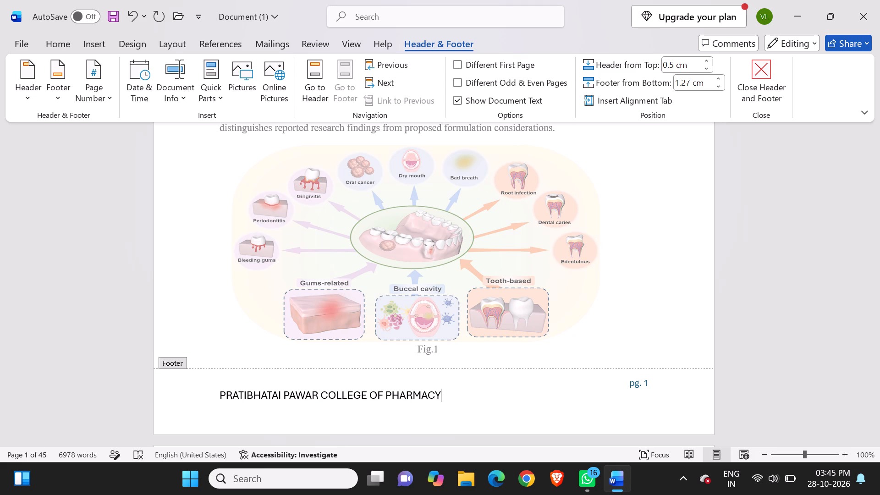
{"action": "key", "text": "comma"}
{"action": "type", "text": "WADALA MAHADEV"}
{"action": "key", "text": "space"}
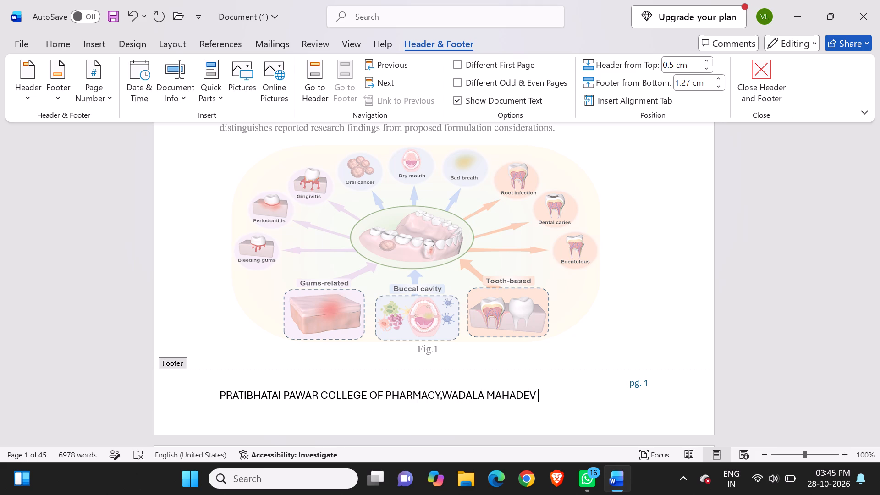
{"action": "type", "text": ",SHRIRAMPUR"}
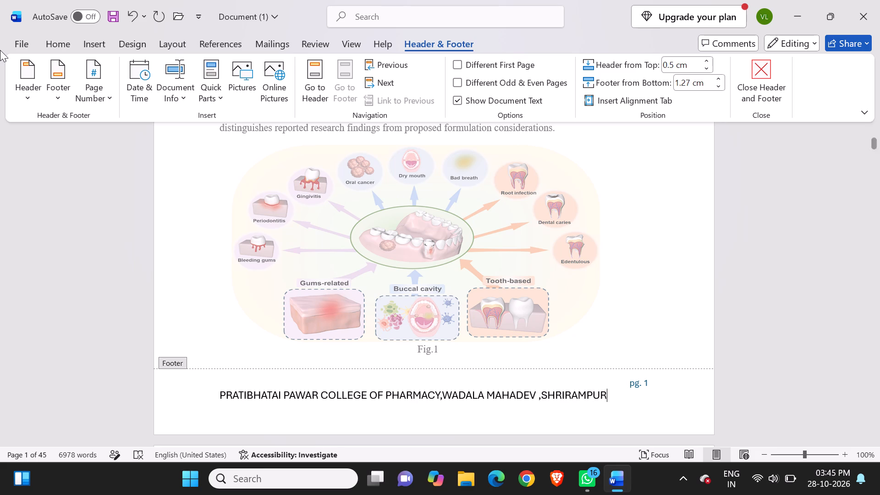
Apply the heavy multi-line border as a top border above the college name in the footer.
{"action": "left_click", "coordinate": [52, 97]}
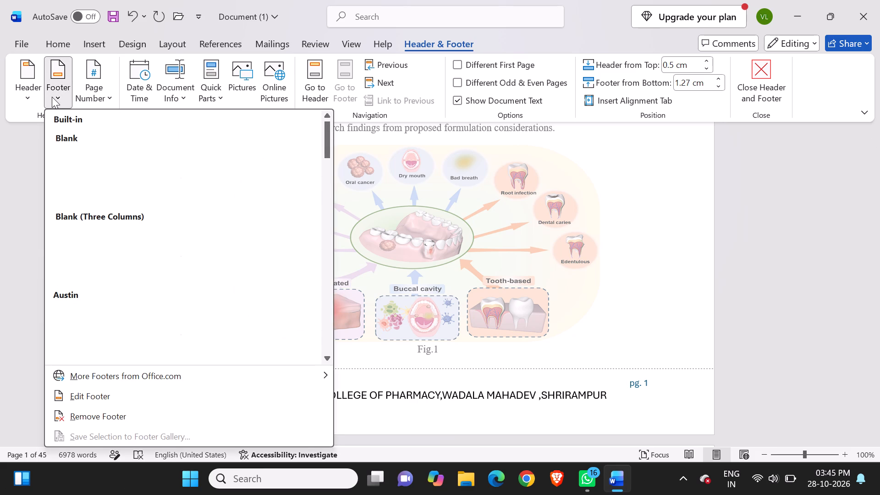
{"action": "left_click", "coordinate": [93, 391]}
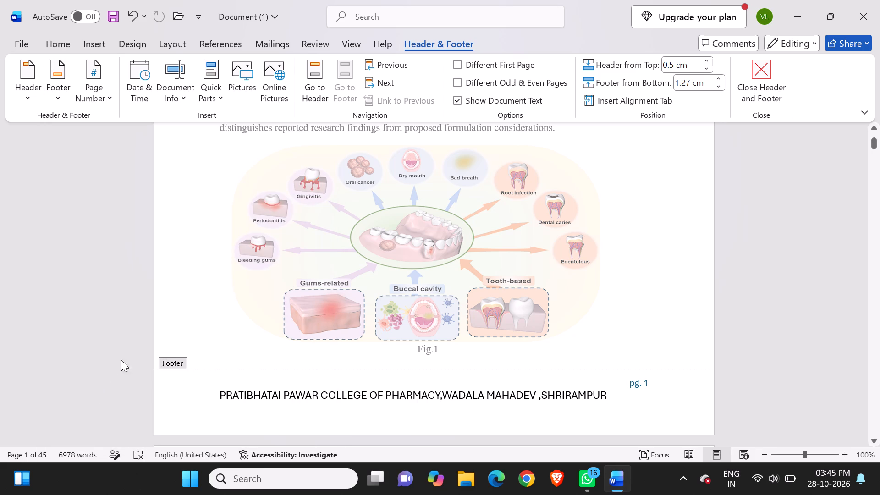
{"action": "left_click", "coordinate": [55, 42]}
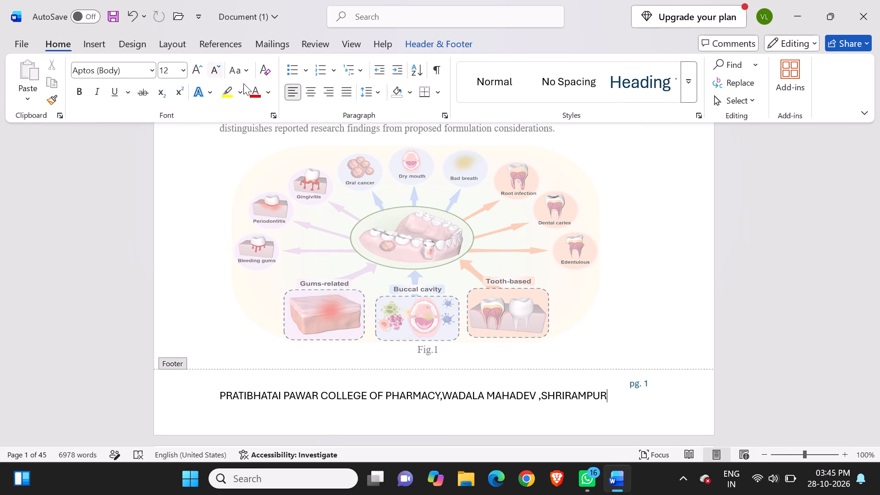
{"action": "left_click", "coordinate": [433, 92]}
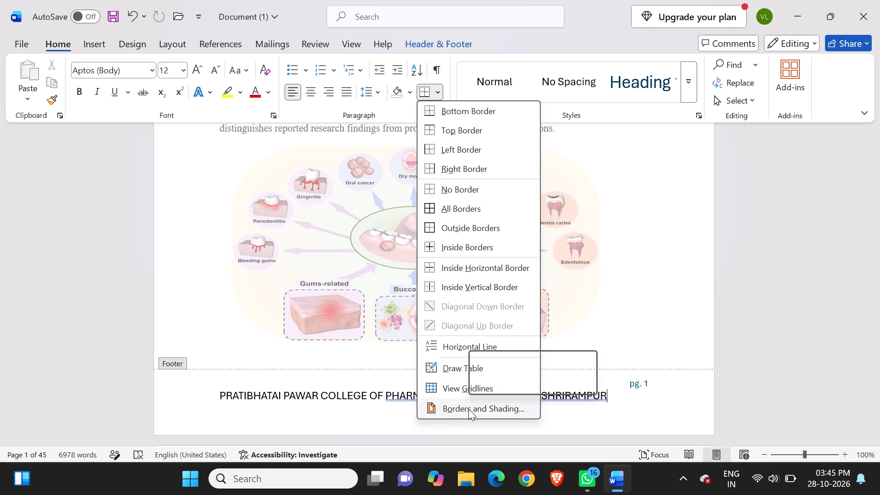
{"action": "left_click", "coordinate": [475, 128]}
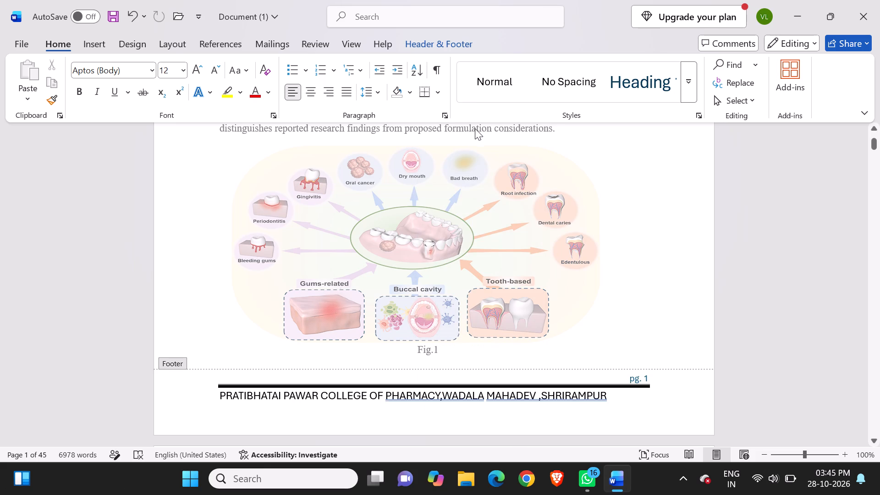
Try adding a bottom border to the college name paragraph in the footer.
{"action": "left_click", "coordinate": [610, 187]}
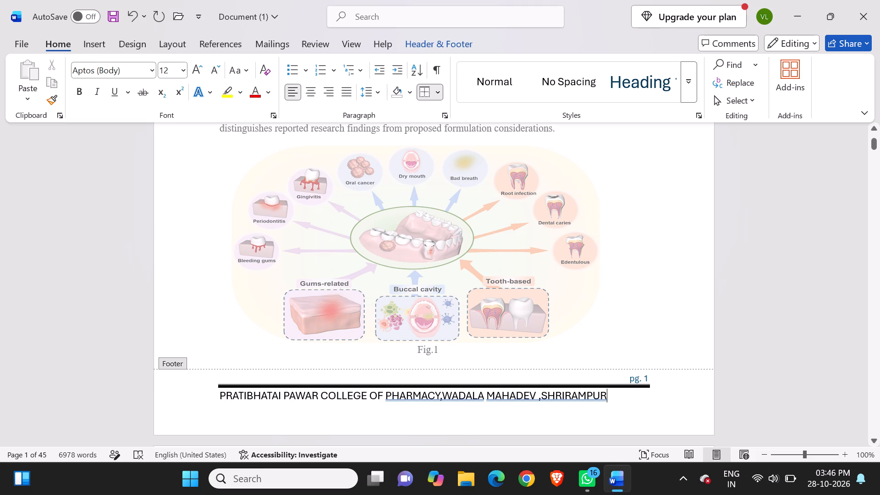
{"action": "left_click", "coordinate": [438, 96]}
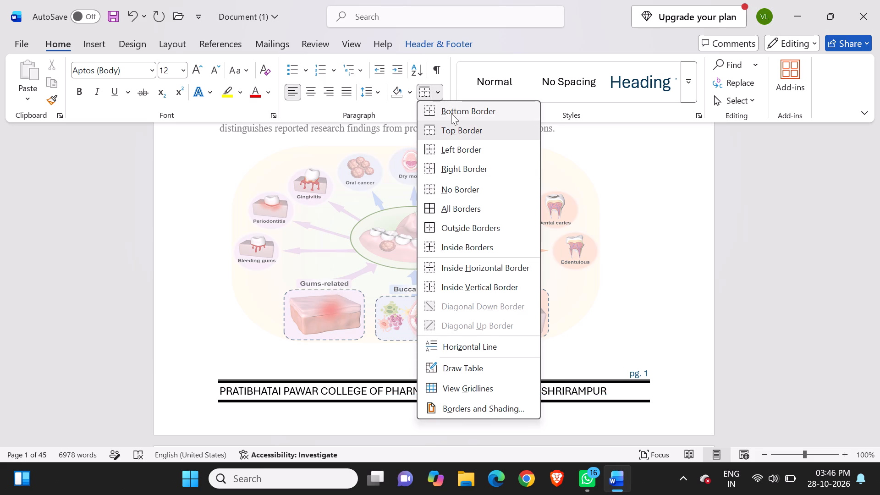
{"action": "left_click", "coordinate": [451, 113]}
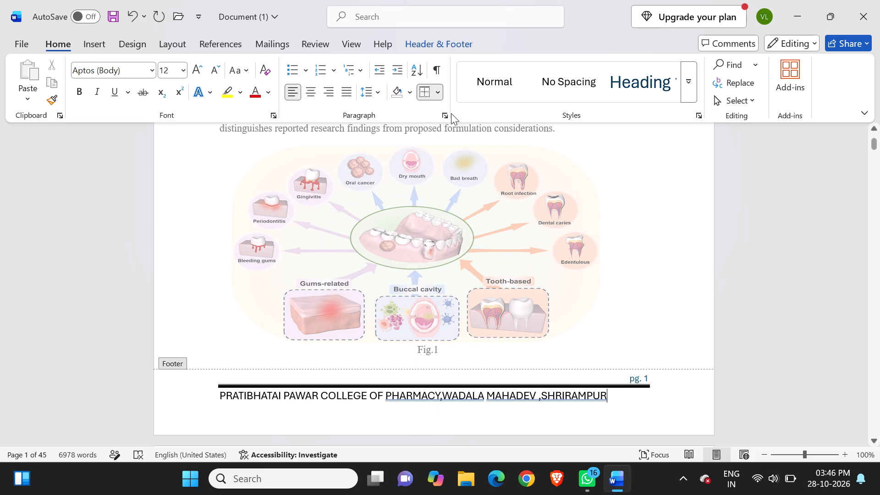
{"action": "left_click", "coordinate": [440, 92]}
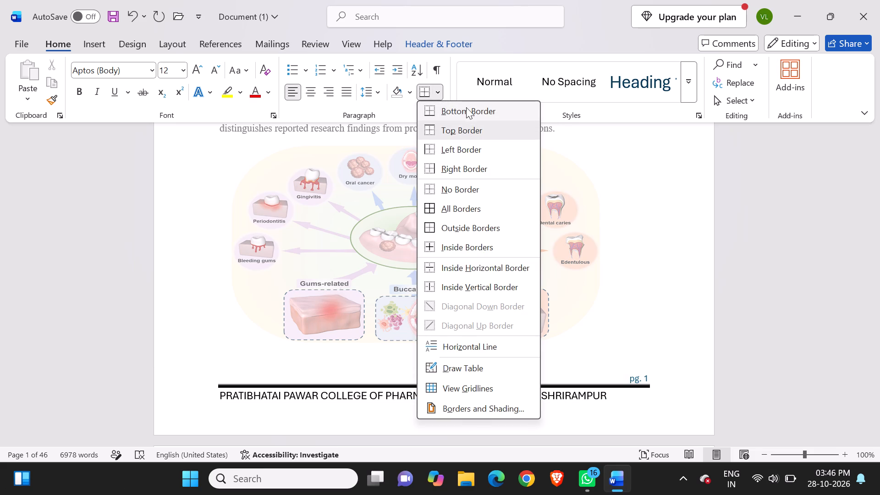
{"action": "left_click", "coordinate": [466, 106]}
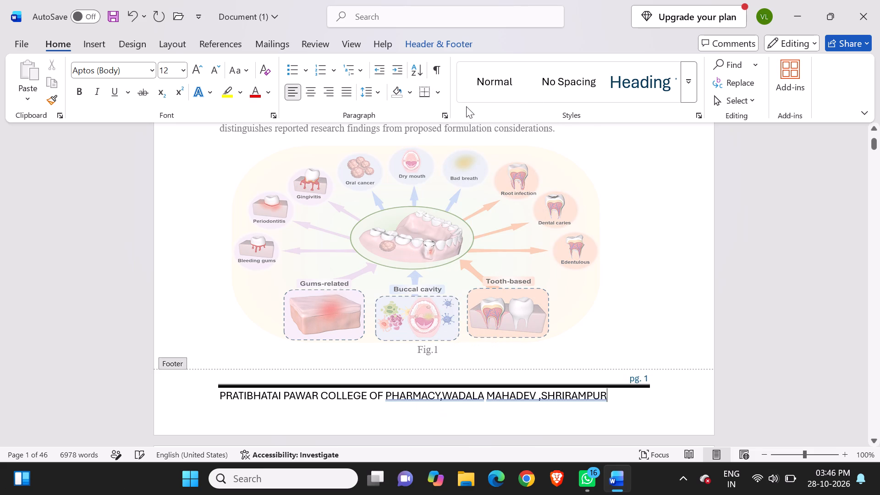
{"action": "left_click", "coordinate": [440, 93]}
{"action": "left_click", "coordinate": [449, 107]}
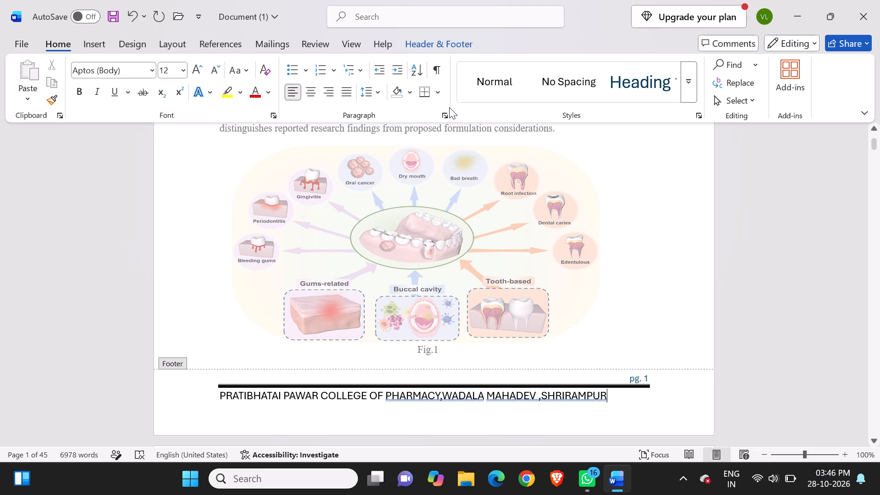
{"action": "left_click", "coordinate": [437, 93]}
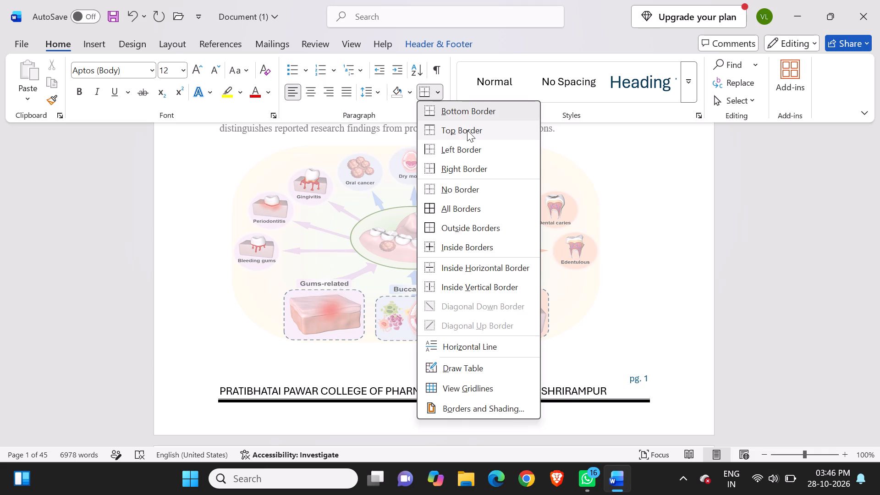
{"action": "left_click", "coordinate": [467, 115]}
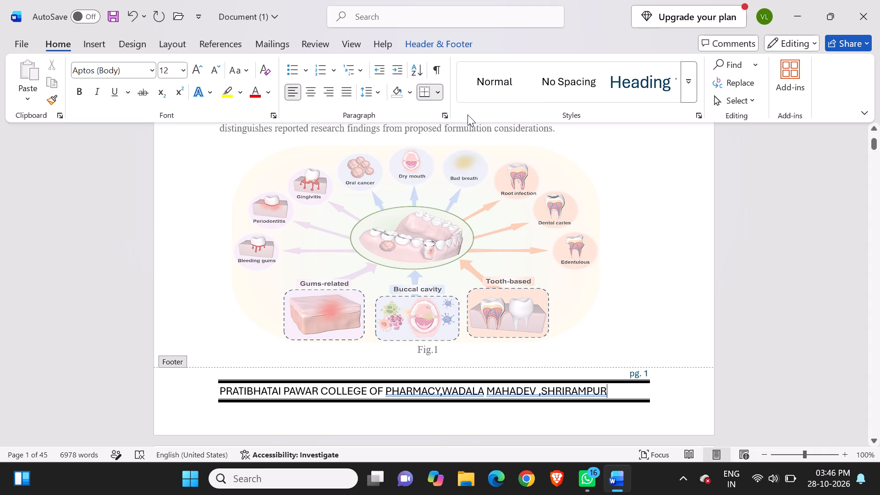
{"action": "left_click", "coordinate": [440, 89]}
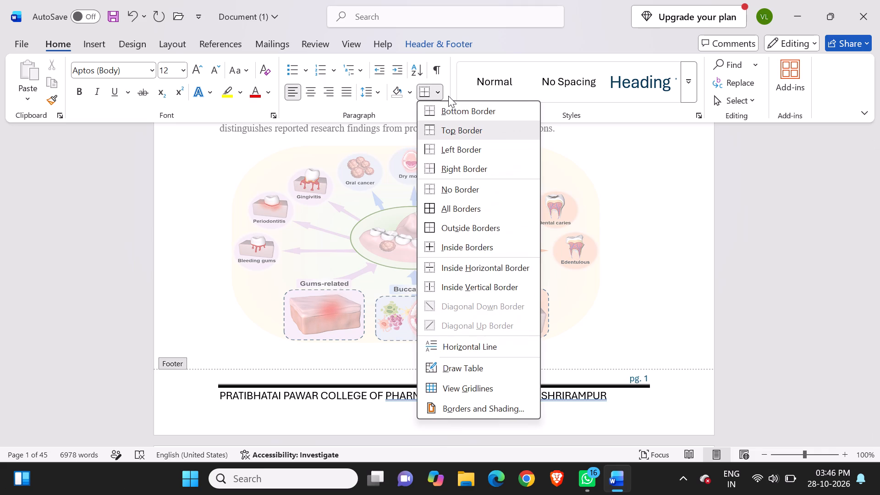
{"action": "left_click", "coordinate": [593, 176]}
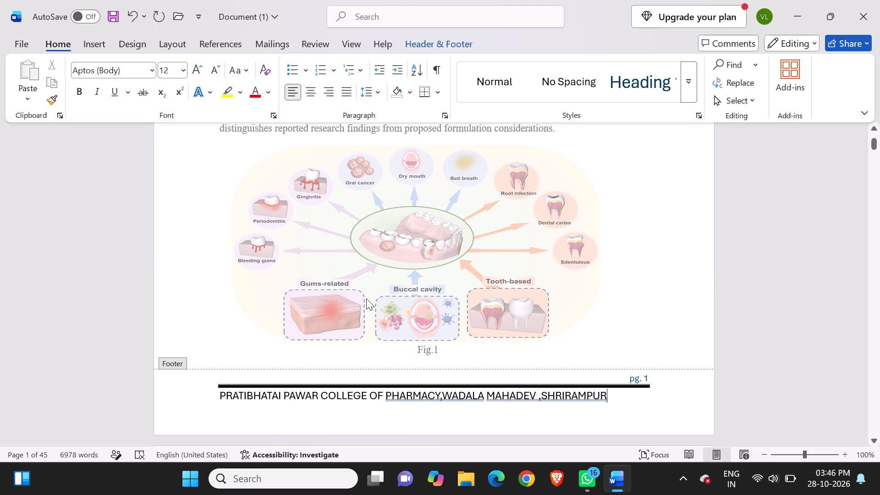
Insert a bottom-of-page number in the Accent Bar 4 style, in the form "Page | 1".
{"action": "left_click", "coordinate": [92, 48]}
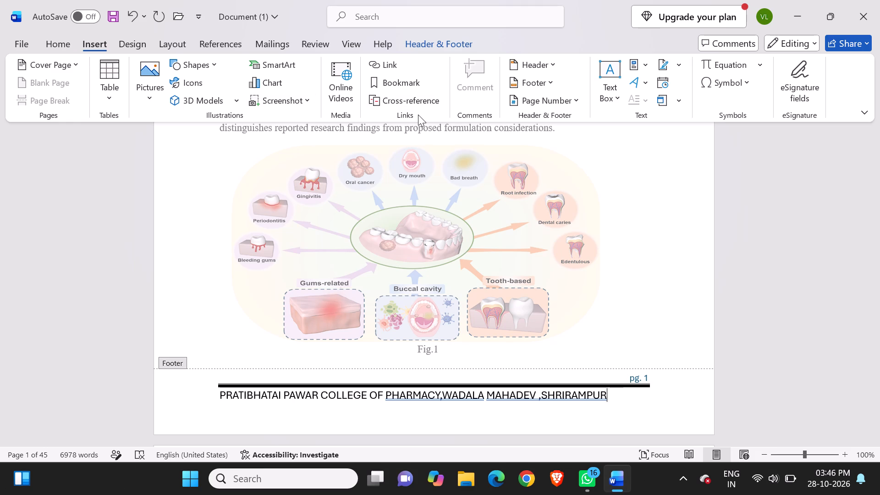
{"action": "left_click", "coordinate": [578, 100]}
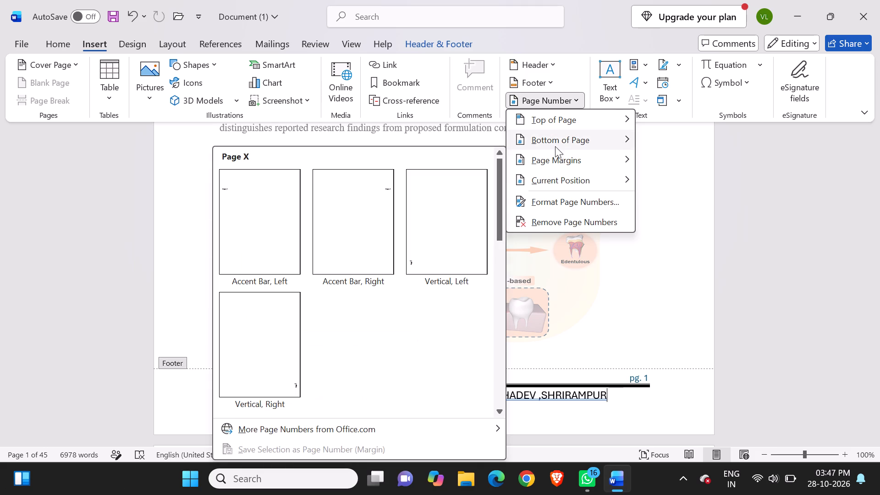
{"action": "left_click", "coordinate": [579, 139]}
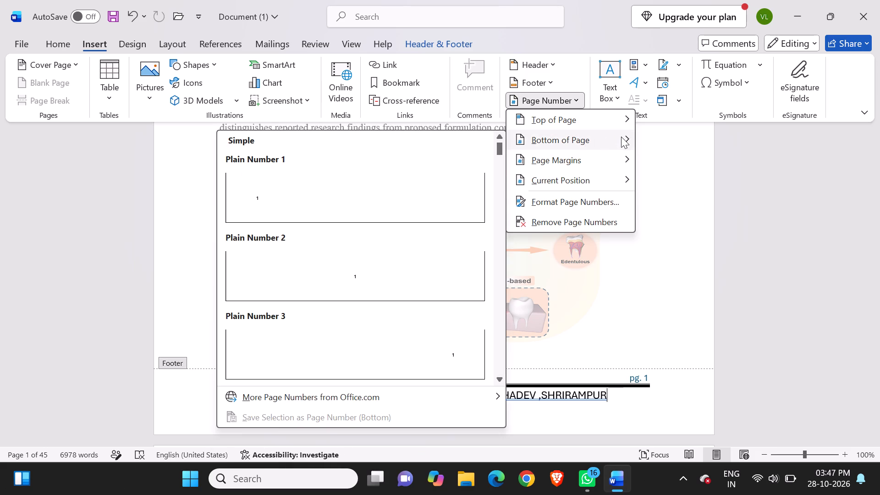
{"action": "left_click", "coordinate": [500, 172]}
{"action": "left_click", "coordinate": [500, 172]}
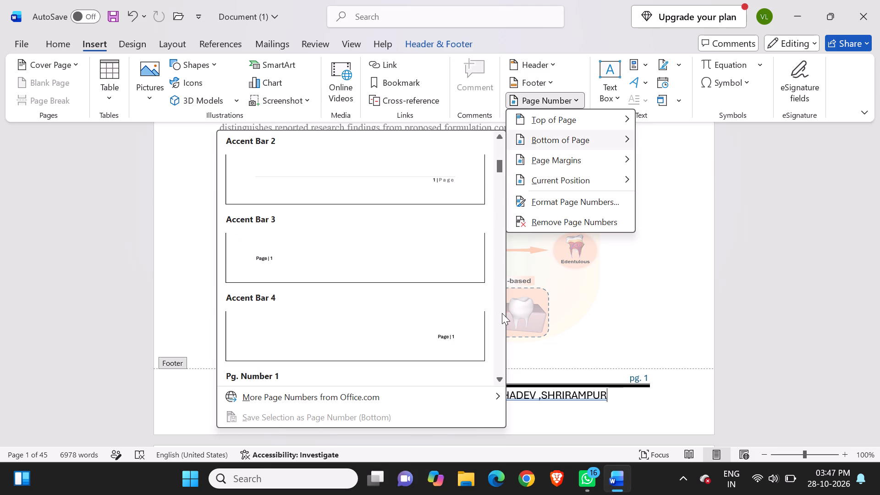
{"action": "left_click", "coordinate": [502, 313]}
{"action": "left_click", "coordinate": [502, 313]}
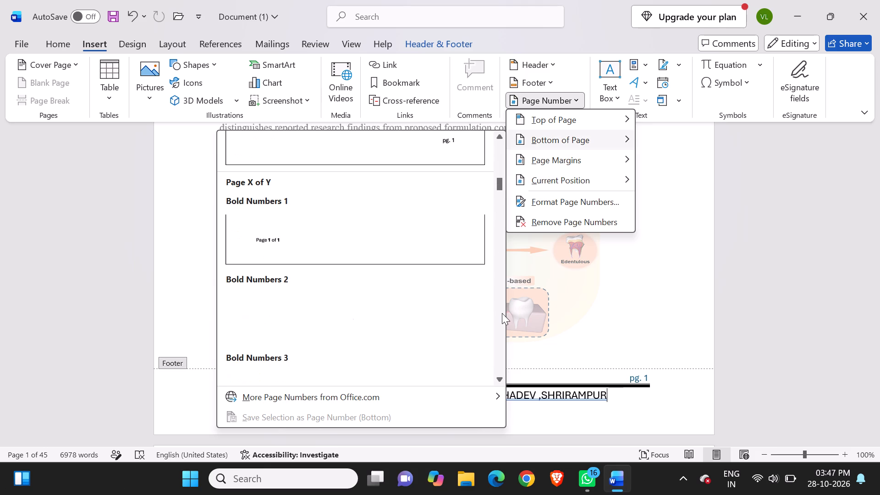
{"action": "left_click", "coordinate": [499, 172]}
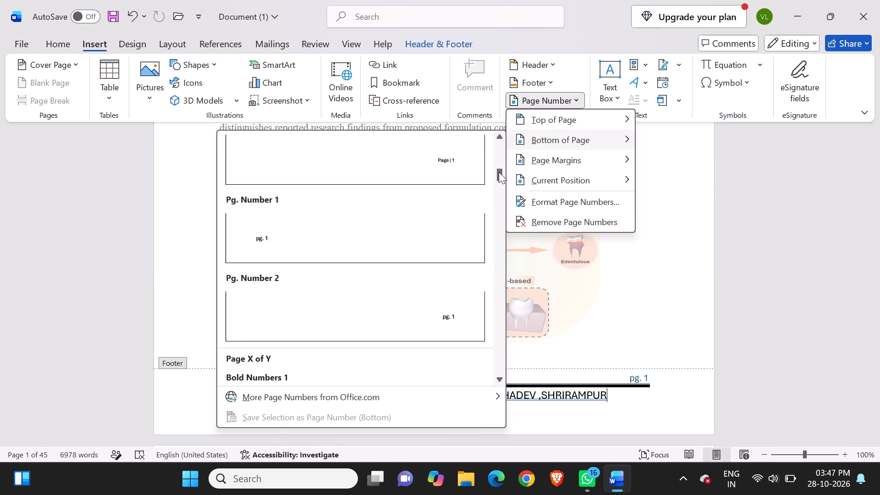
{"action": "left_click", "coordinate": [456, 160]}
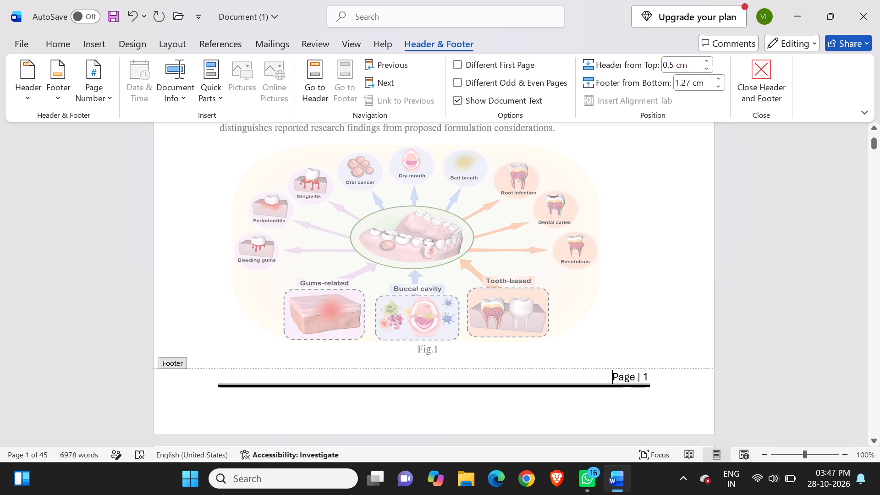
Shift the "Page | 1" number in the footer from right to left alignment.
{"action": "key", "text": "BackSpace"}
{"action": "key", "text": "BackSpace"}
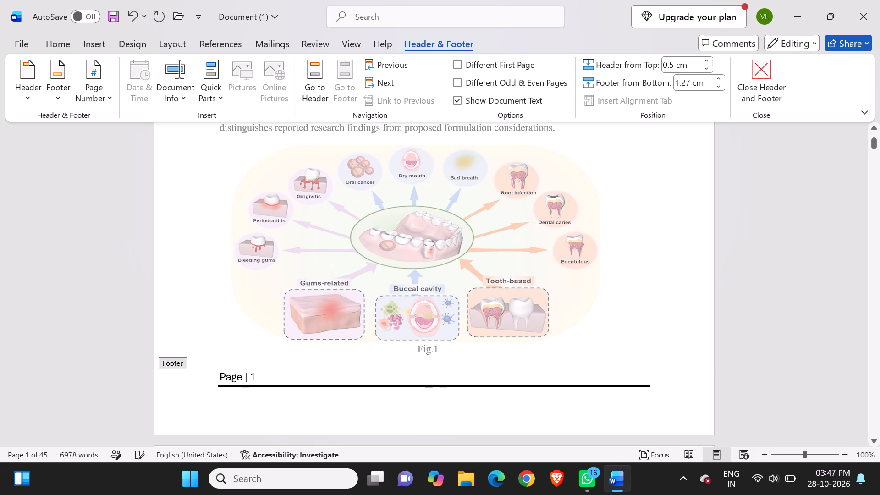
{"action": "key", "text": "BackSpace"}
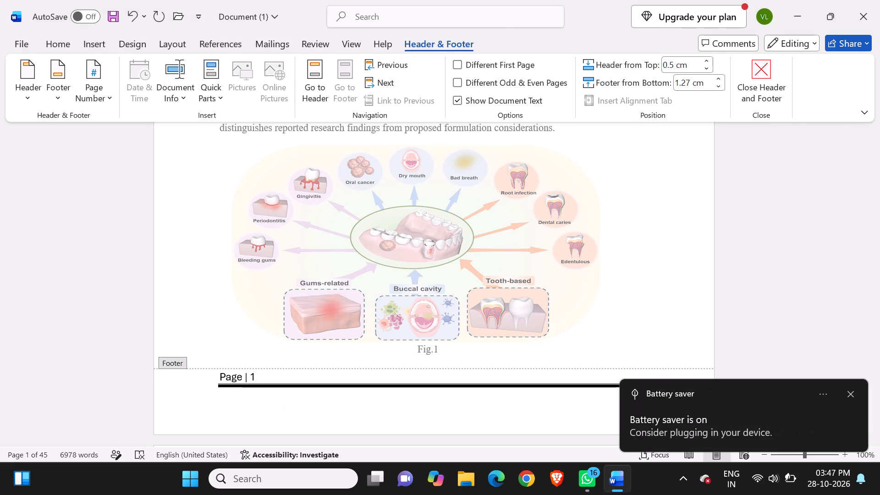
Undo the page number alignment changes and the Accent Bar 4 page number insertion in the footer.
{"action": "key", "text": "ctrl+z"}
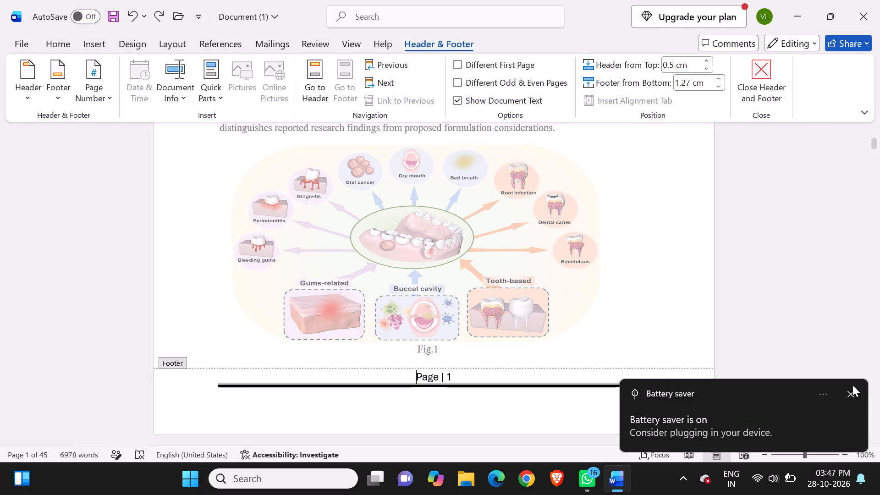
{"action": "left_click", "coordinate": [853, 390]}
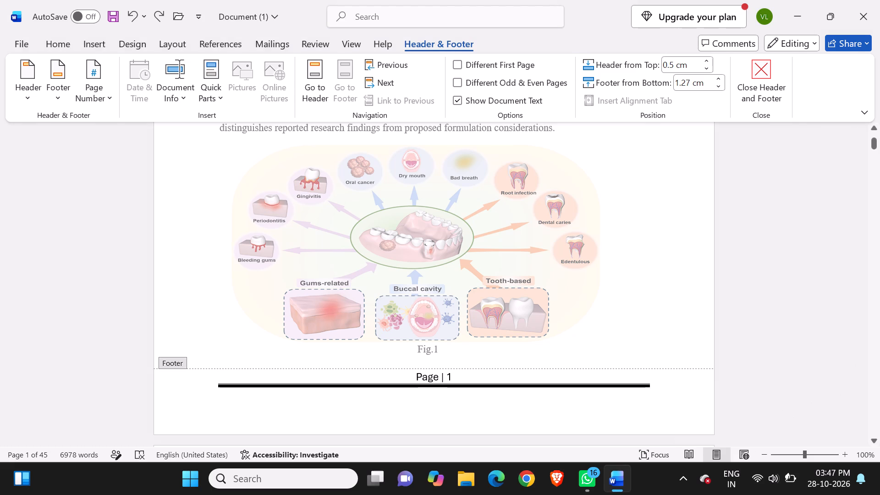
{"action": "key", "text": "ctrl+z"}
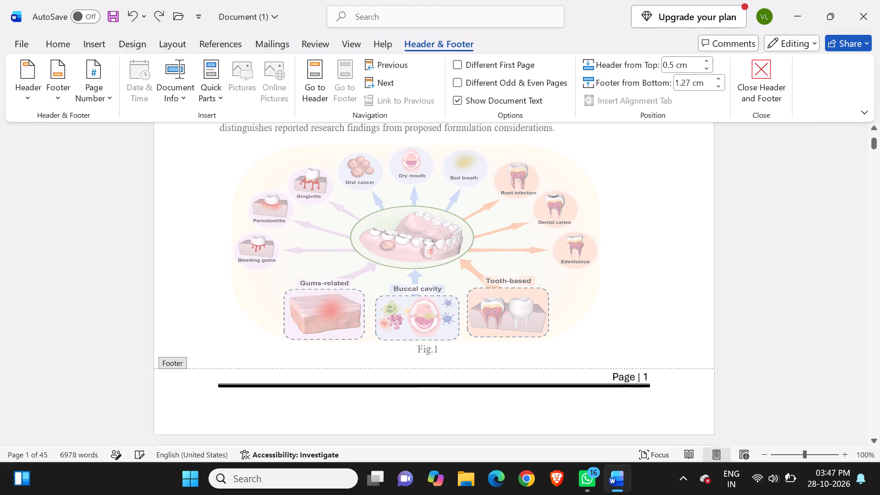
{"action": "key", "text": "ctrl+z"}
{"action": "key", "text": "ctrl+z"}
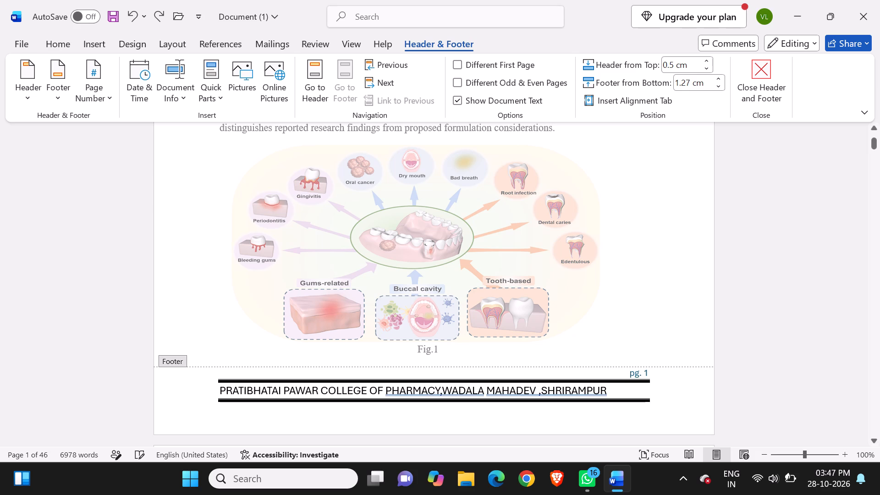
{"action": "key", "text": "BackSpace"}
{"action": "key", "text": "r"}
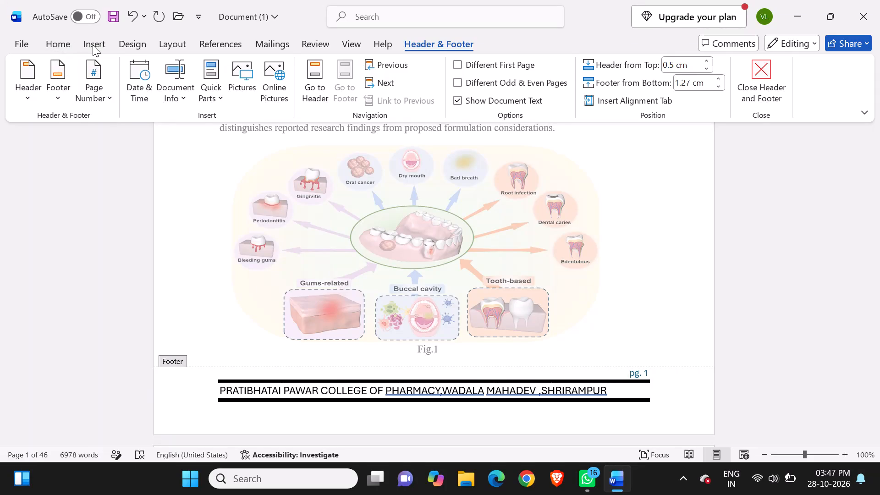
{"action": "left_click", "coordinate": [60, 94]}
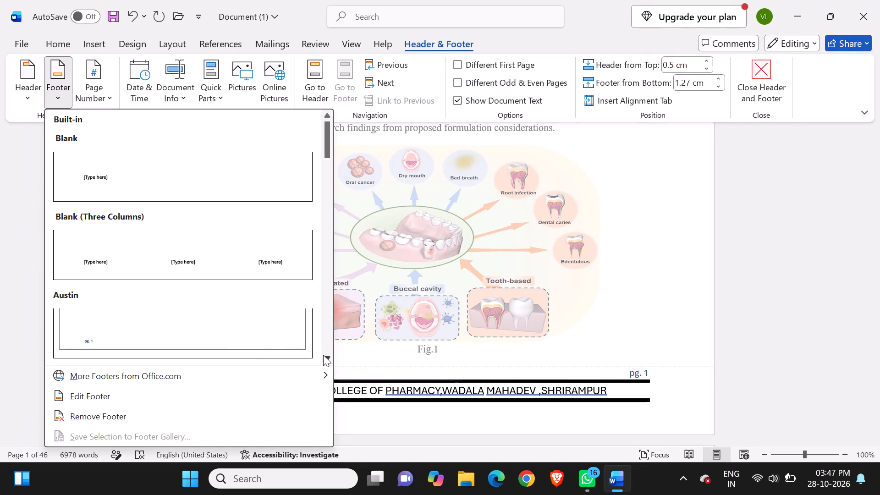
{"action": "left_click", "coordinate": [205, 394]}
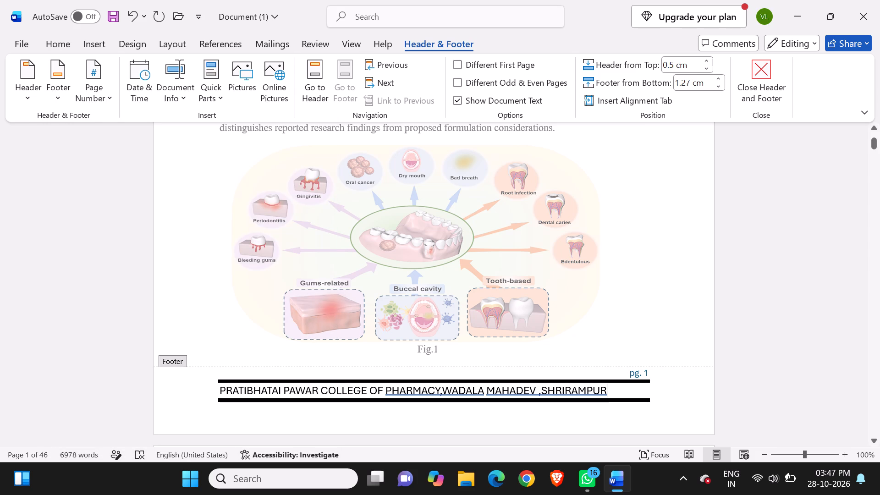
Remove the bottom border from the college name paragraph in the footer, keeping the top border.
{"action": "left_click", "coordinate": [50, 43]}
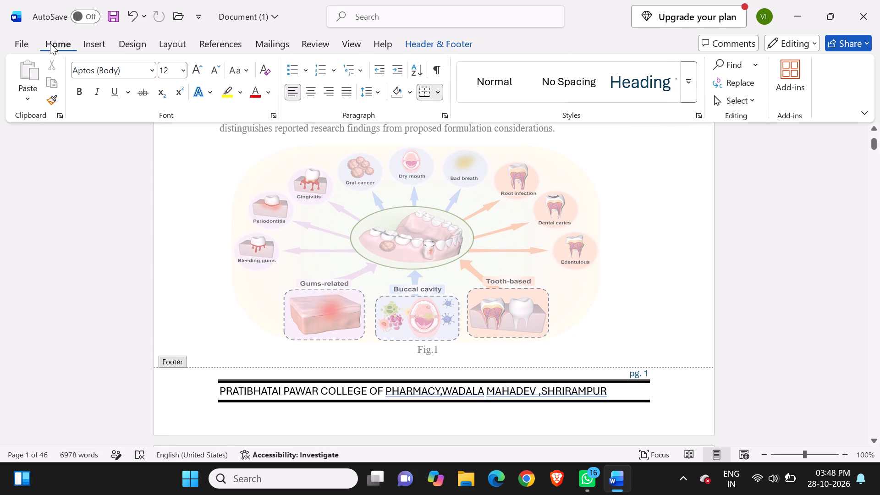
{"action": "left_click", "coordinate": [435, 94]}
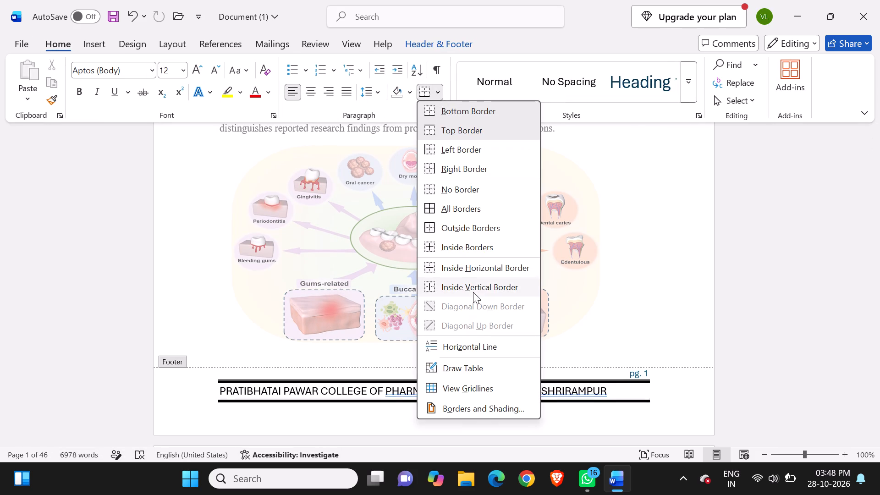
{"action": "left_click", "coordinate": [476, 410]}
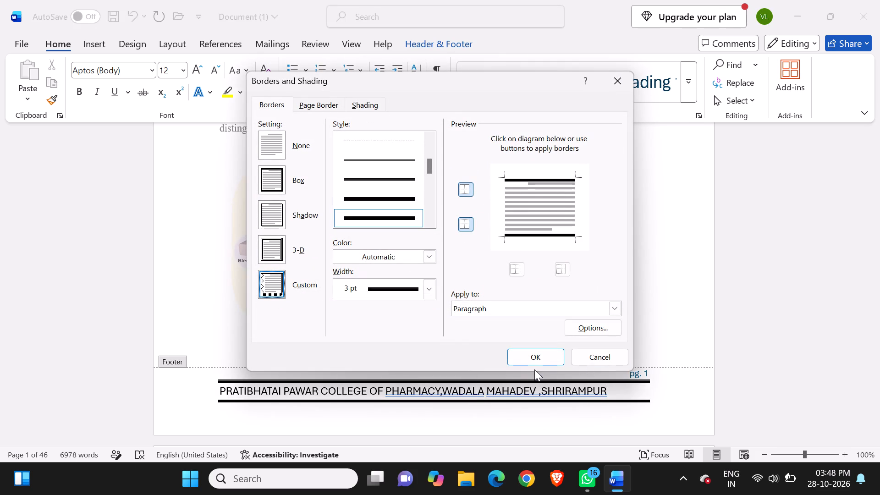
{"action": "left_click", "coordinate": [577, 362]}
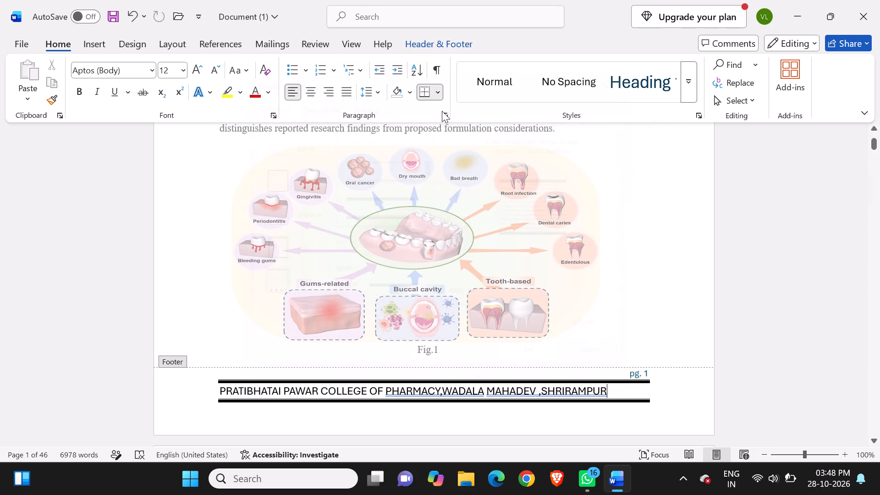
{"action": "left_click", "coordinate": [435, 91]}
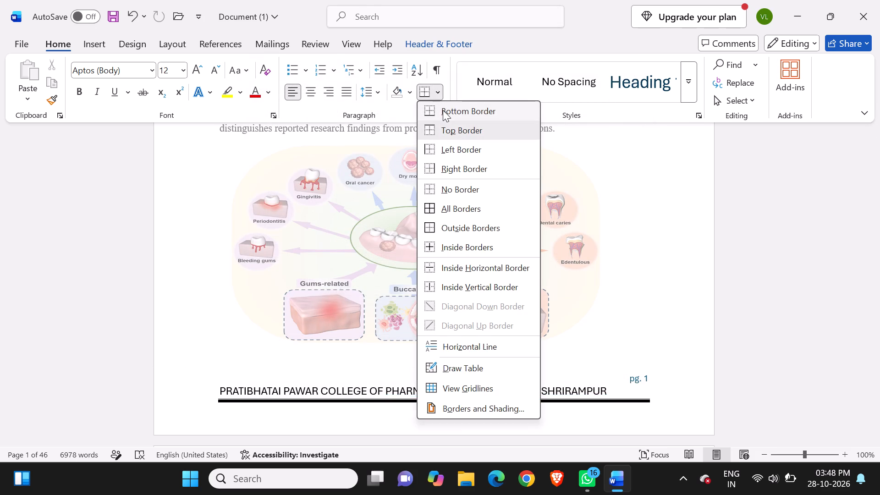
{"action": "left_click", "coordinate": [443, 110]}
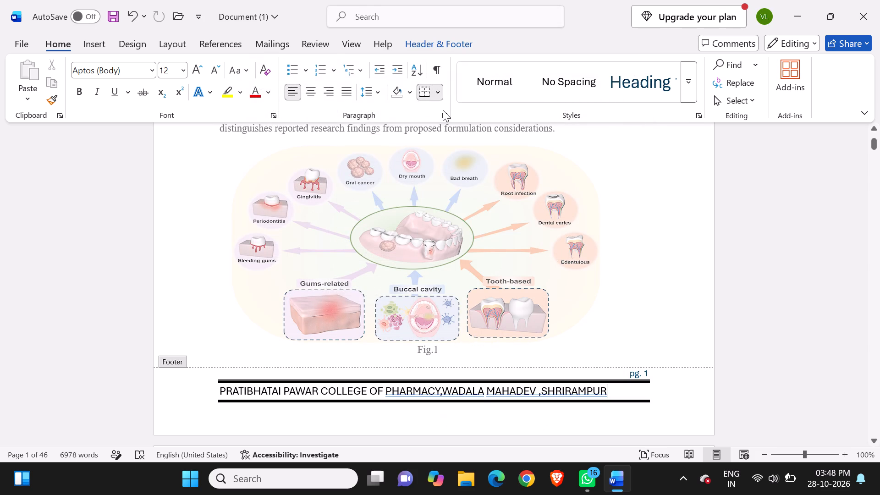
{"action": "left_click", "coordinate": [666, 243]}
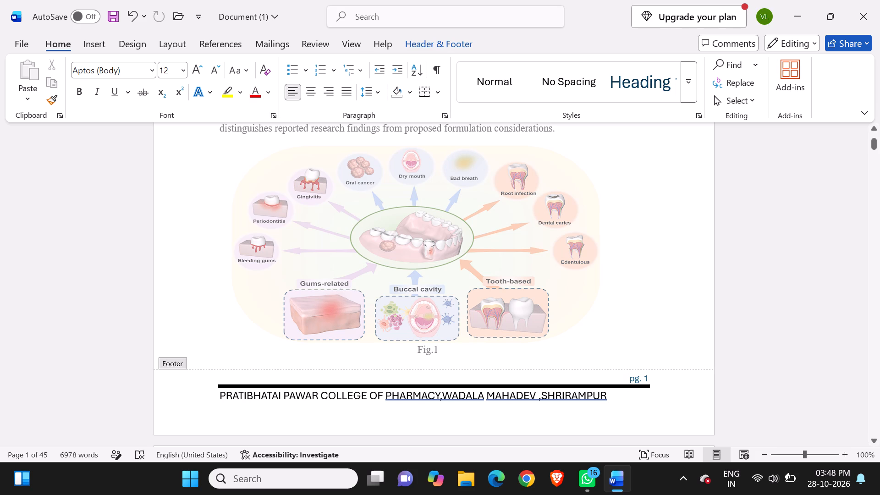
Right-align the whole college name line beneath the page number in the footer.
{"action": "left_click_drag", "start_coordinate": [220, 394], "coordinate": [285, 390]}
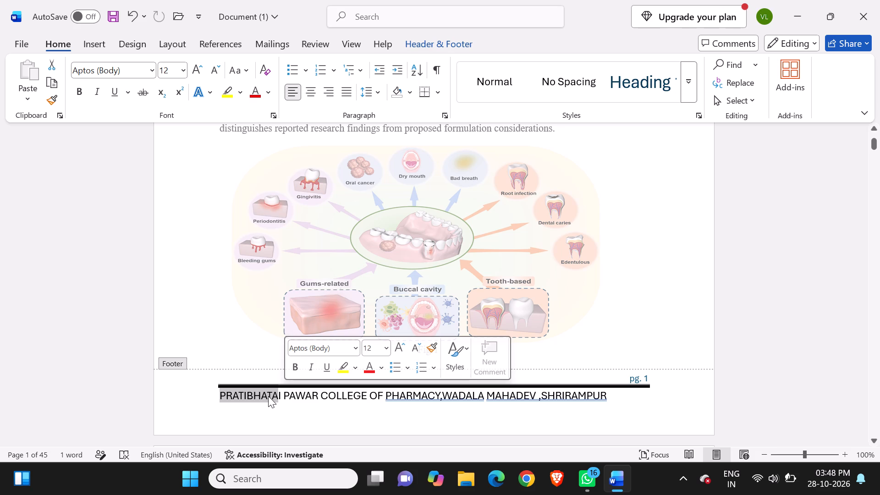
{"action": "double_click", "coordinate": [253, 391]}
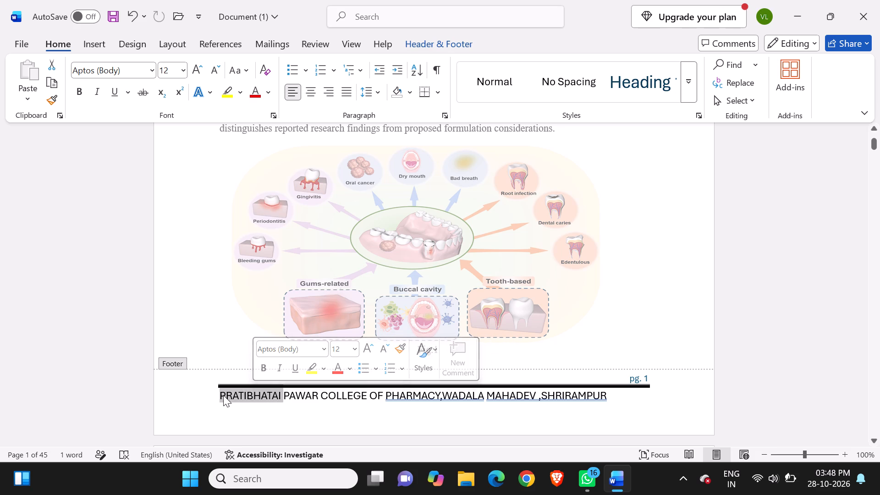
{"action": "left_click", "coordinate": [223, 395]}
{"action": "left_click", "coordinate": [220, 395]}
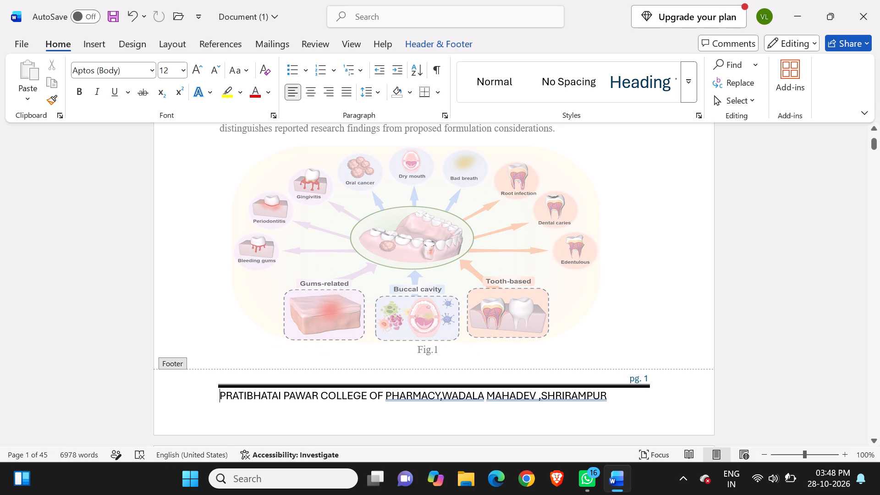
{"action": "left_click_drag", "start_coordinate": [219, 398], "coordinate": [519, 404]}
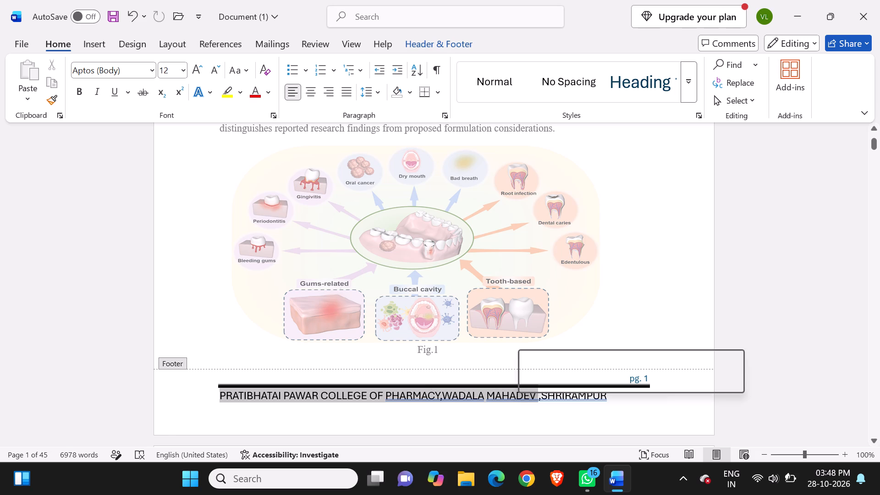
{"action": "left_click", "coordinate": [529, 404]}
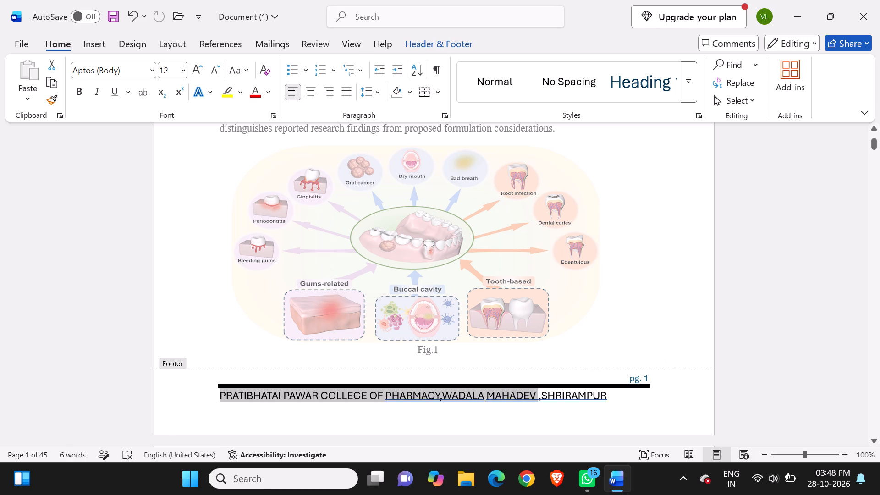
{"action": "left_click_drag", "start_coordinate": [220, 398], "coordinate": [348, 379]}
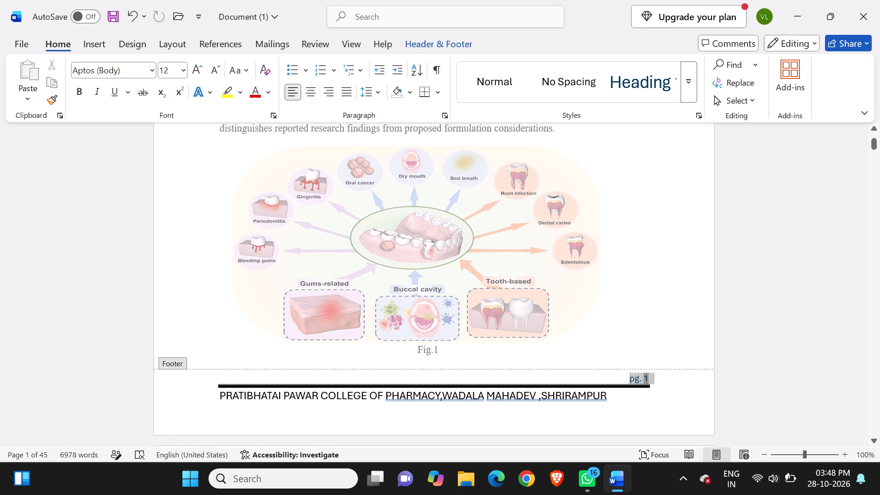
{"action": "left_click_drag", "start_coordinate": [348, 379], "coordinate": [518, 405]}
{"action": "scroll", "coordinate": [453, 404], "scroll_direction": "right", "scroll_amount": 1}
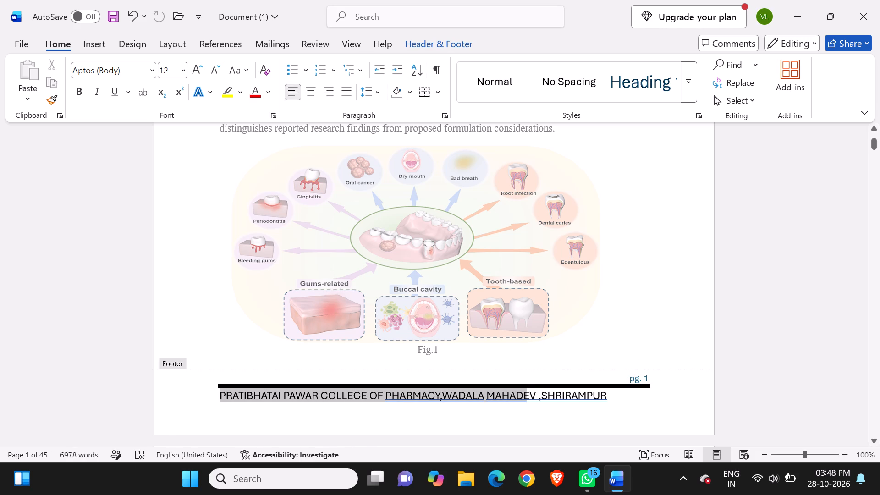
{"action": "left_click_drag", "start_coordinate": [518, 405], "coordinate": [579, 399]}
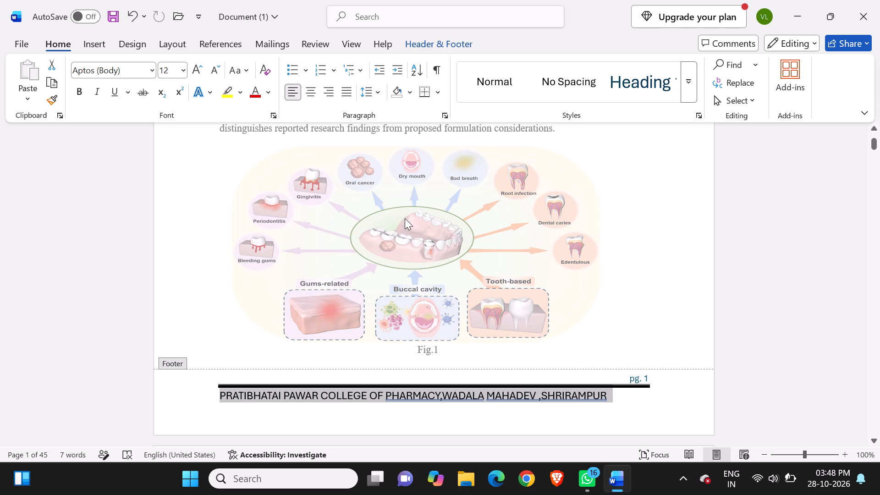
{"action": "left_click", "coordinate": [331, 94]}
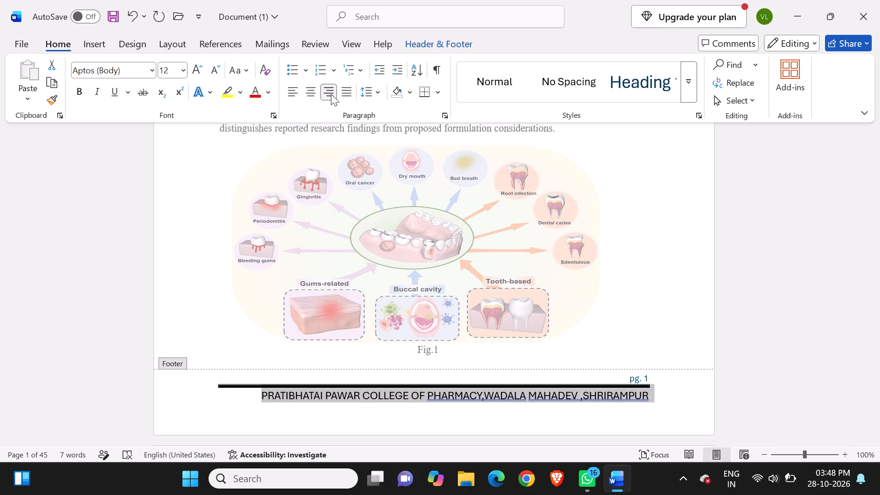
{"action": "left_click", "coordinate": [632, 179]}
{"action": "left_click", "coordinate": [634, 201]}
Save the document under its existing name.
{"action": "left_click", "coordinate": [28, 41]}
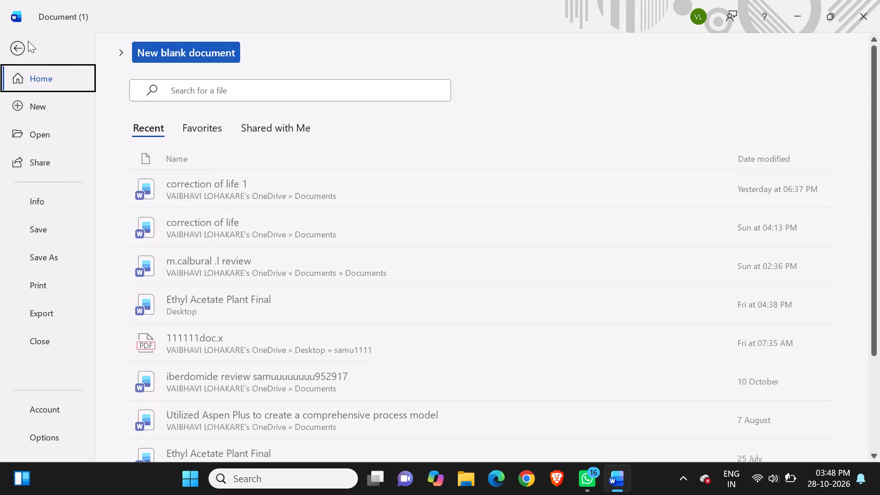
{"action": "left_click", "coordinate": [45, 227]}
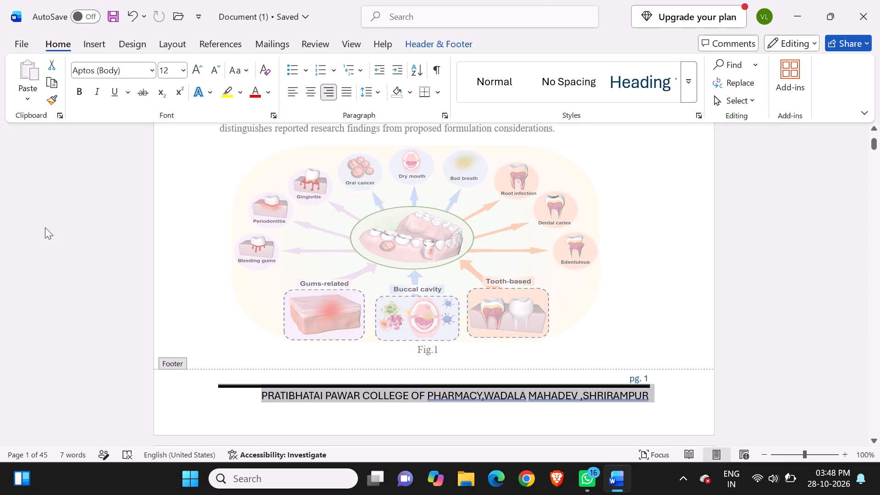
{"action": "left_click", "coordinate": [25, 45]}
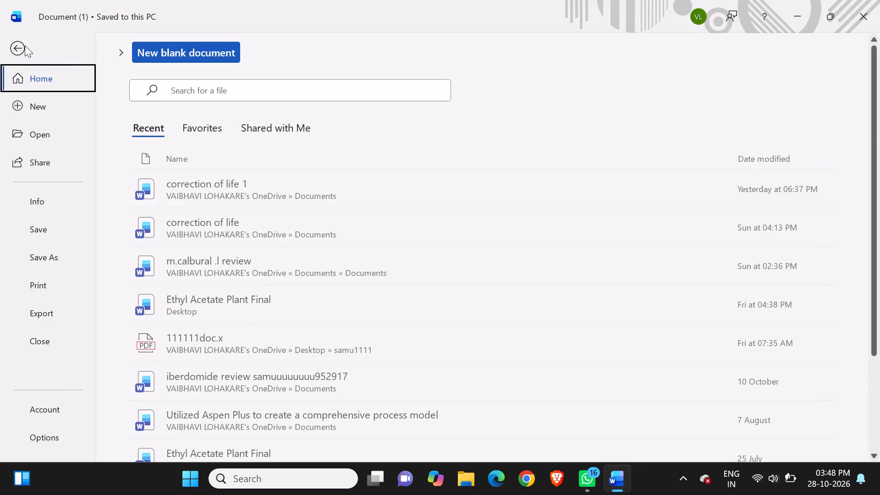
{"action": "left_click", "coordinate": [53, 251]}
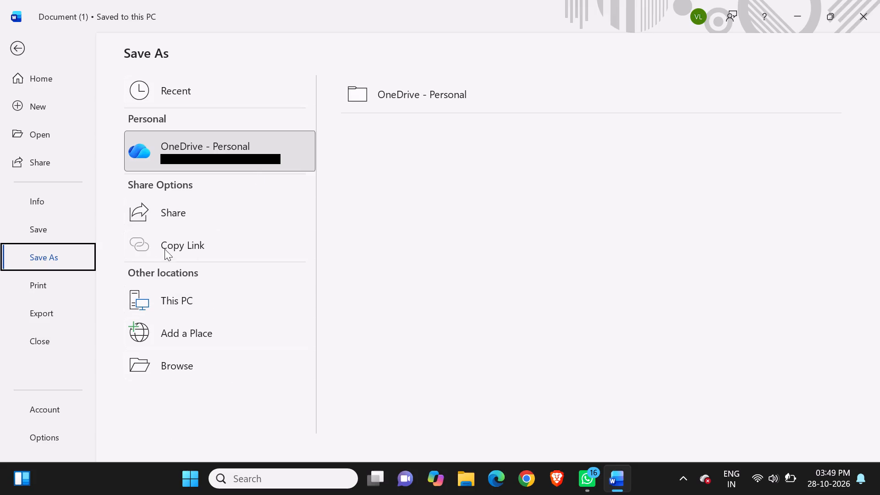
{"action": "left_click", "coordinate": [78, 233]}
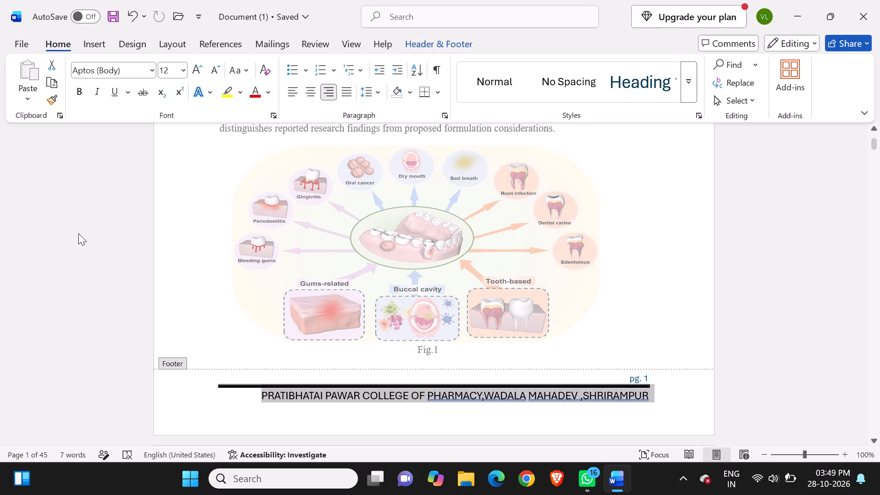
Save a copy of the document as a Word Document named "Document (1) PAYAL" in this PC's Documents folder.
{"action": "double_click", "coordinate": [12, 38]}
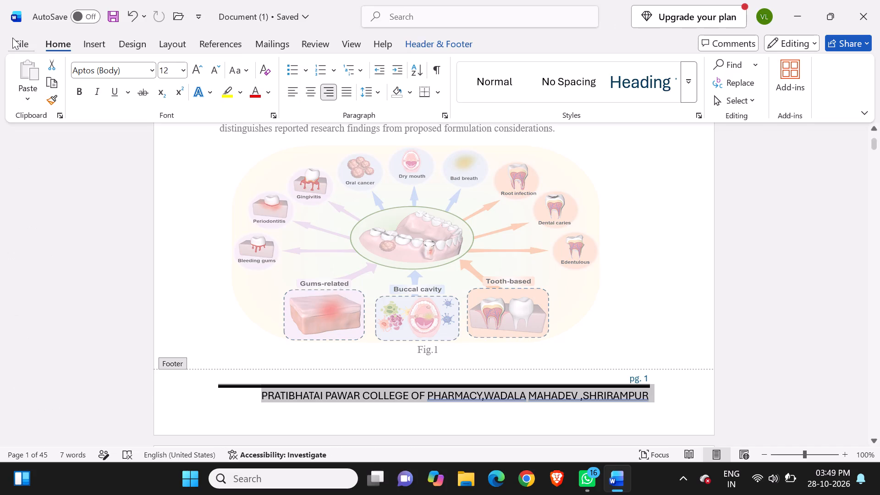
{"action": "left_click", "coordinate": [15, 38]}
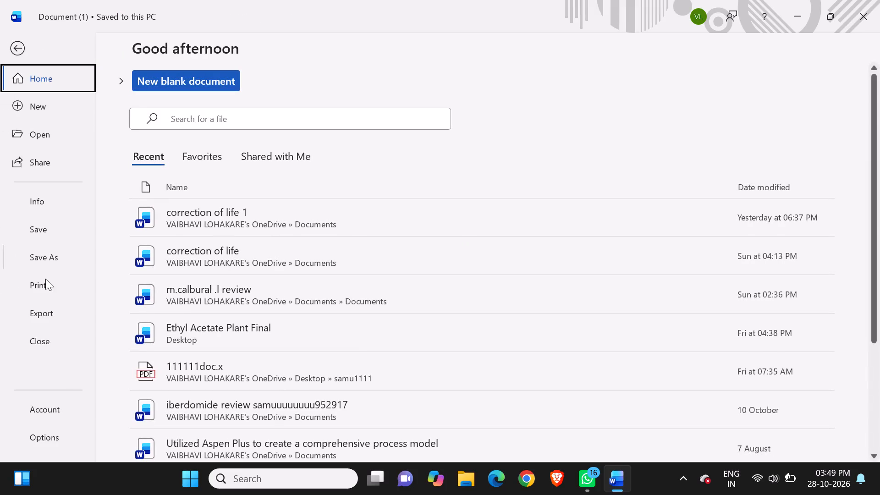
{"action": "left_click", "coordinate": [47, 253]}
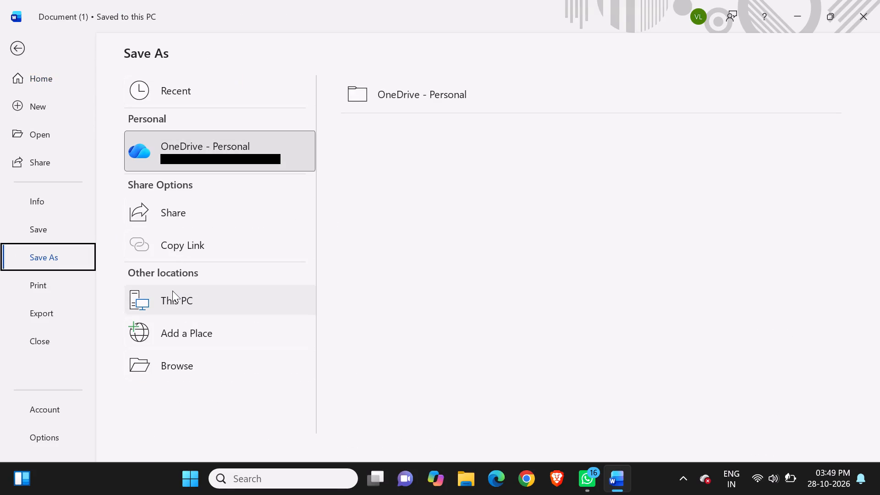
{"action": "left_click", "coordinate": [172, 291]}
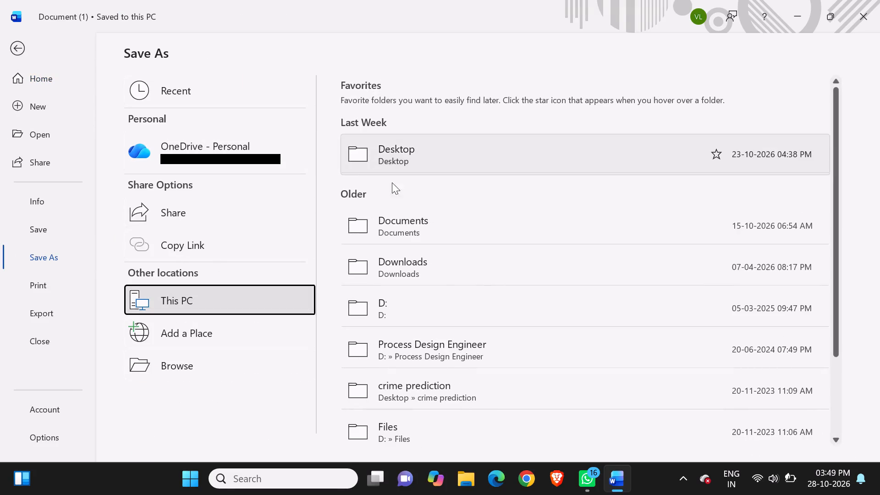
{"action": "left_click", "coordinate": [401, 231]}
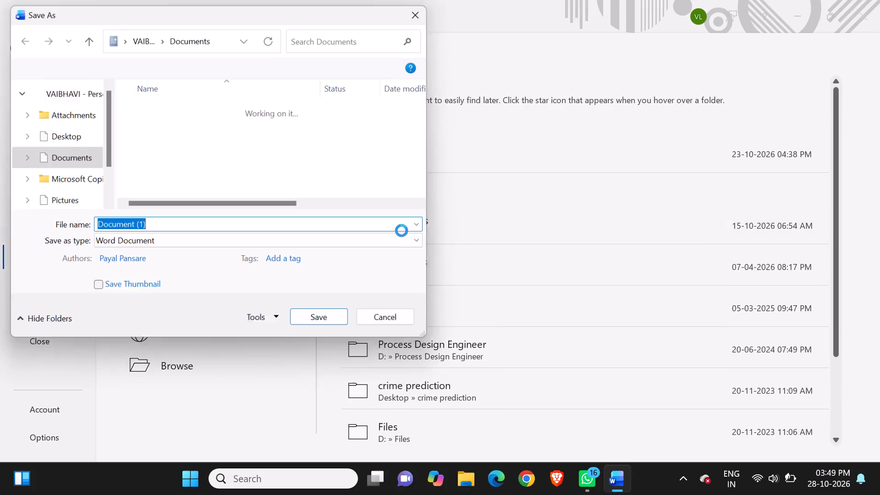
{"action": "left_click", "coordinate": [246, 226]}
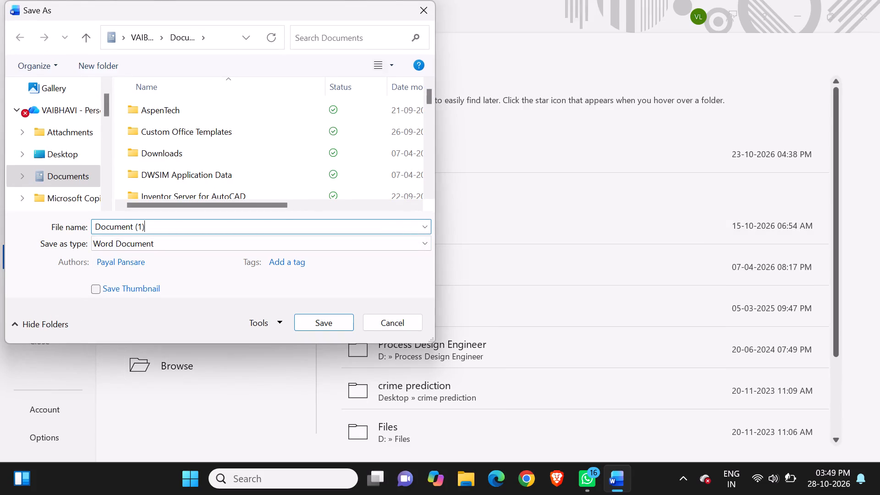
{"action": "key", "text": "space"}
{"action": "type", "text": "PAYAL"}
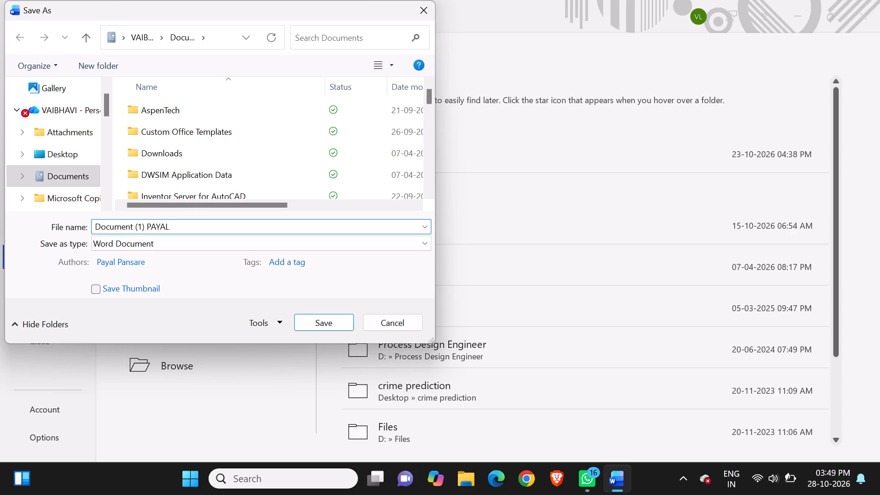
{"action": "left_click", "coordinate": [324, 322]}
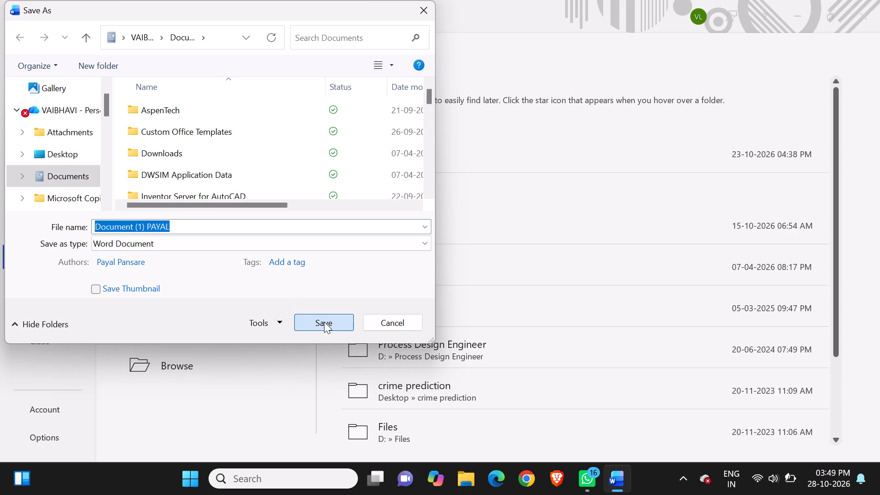
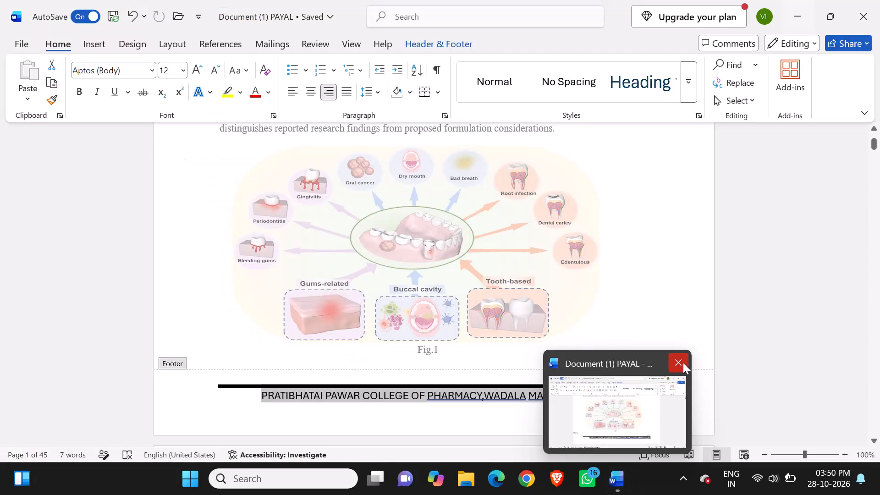
Close the "Document (1) PAYAL" document window.
{"action": "left_click", "coordinate": [683, 363]}
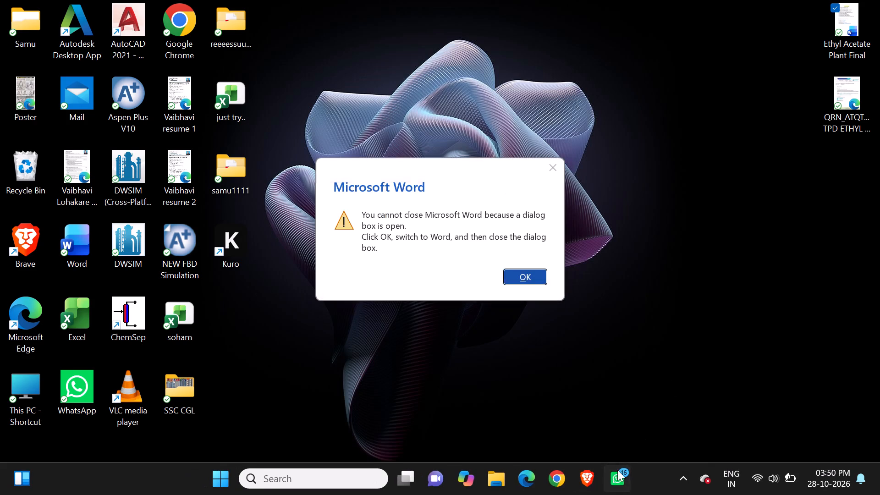
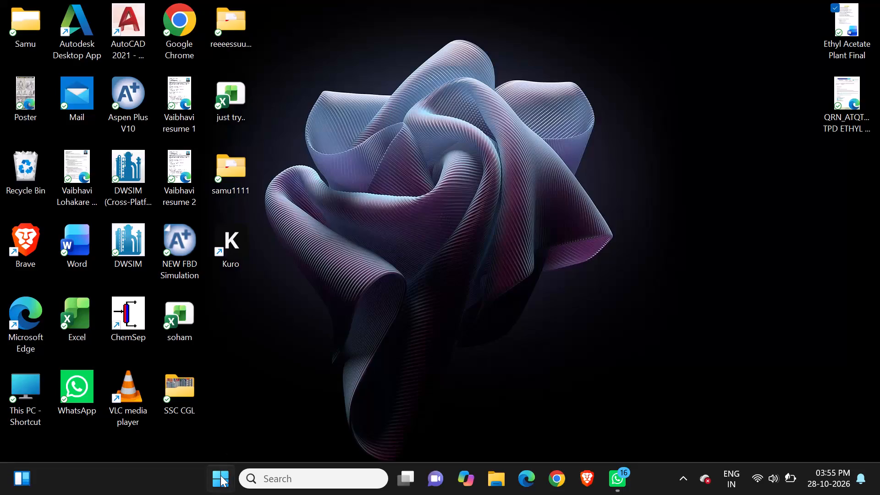
Open Windows Settings, examine the Windows Update page's download status, options and related support, and minimize the window.
{"action": "left_click", "coordinate": [220, 475]}
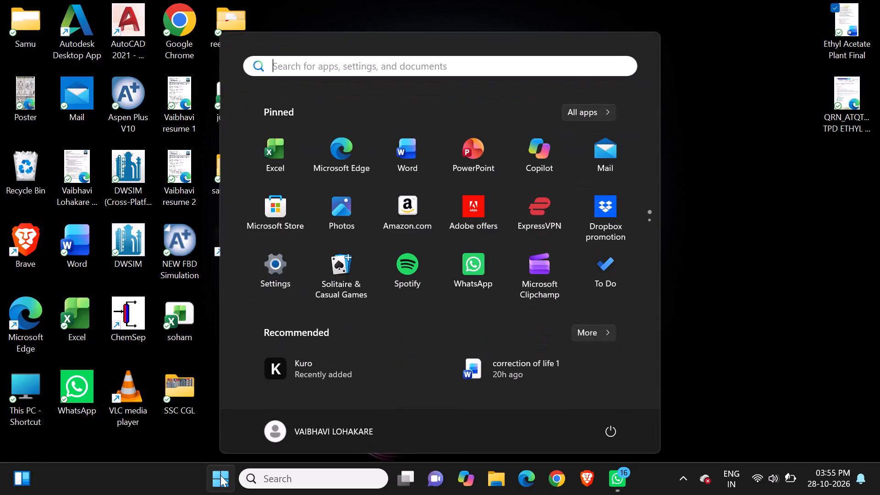
{"action": "left_click", "coordinate": [264, 284]}
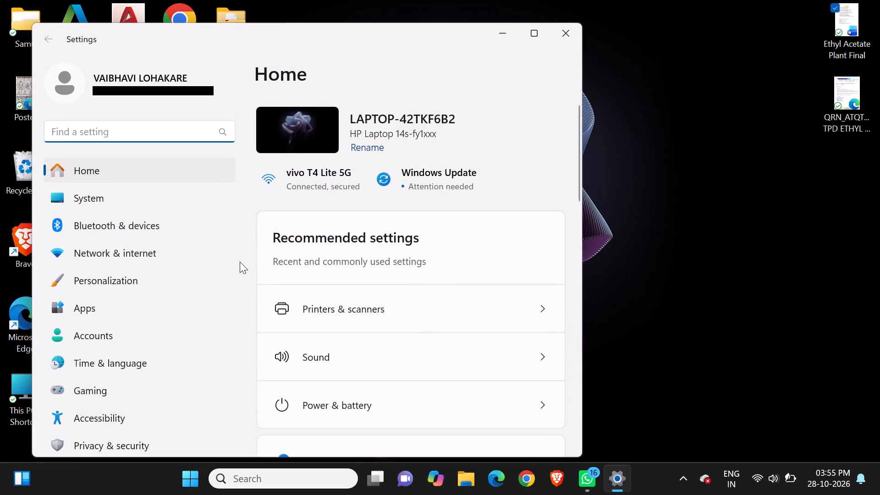
{"action": "left_click", "coordinate": [412, 180]}
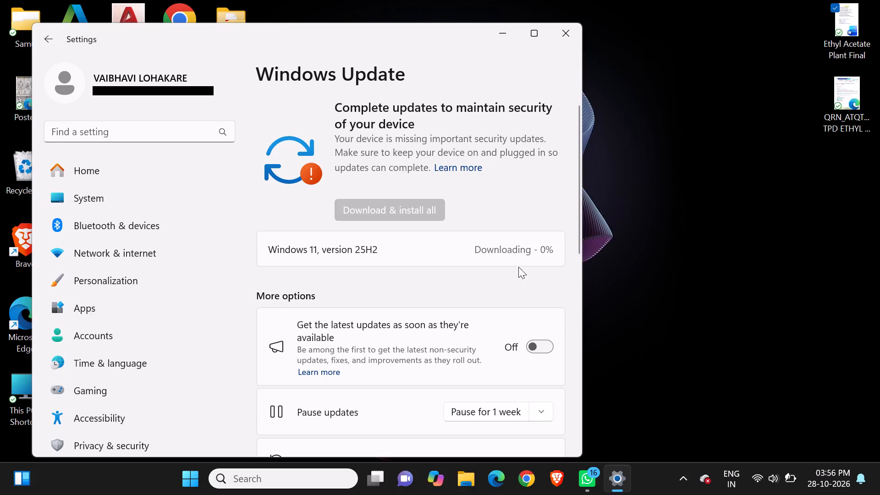
{"action": "scroll", "coordinate": [471, 276], "scroll_direction": "down", "scroll_amount": 1}
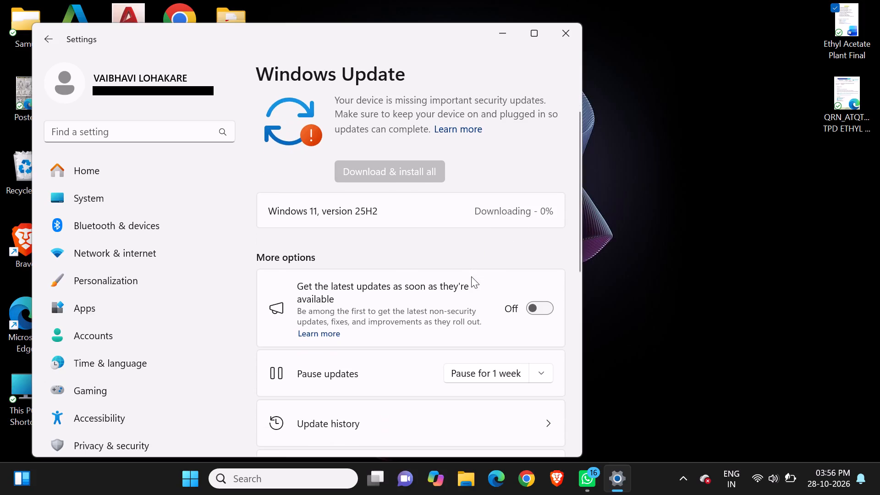
{"action": "scroll", "coordinate": [471, 276], "scroll_direction": "down", "scroll_amount": 4}
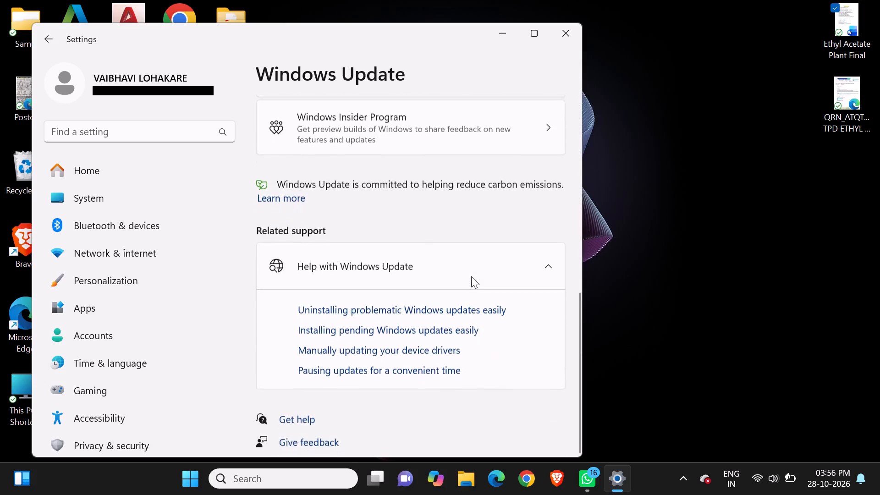
{"action": "scroll", "coordinate": [471, 276], "scroll_direction": "up", "scroll_amount": 4}
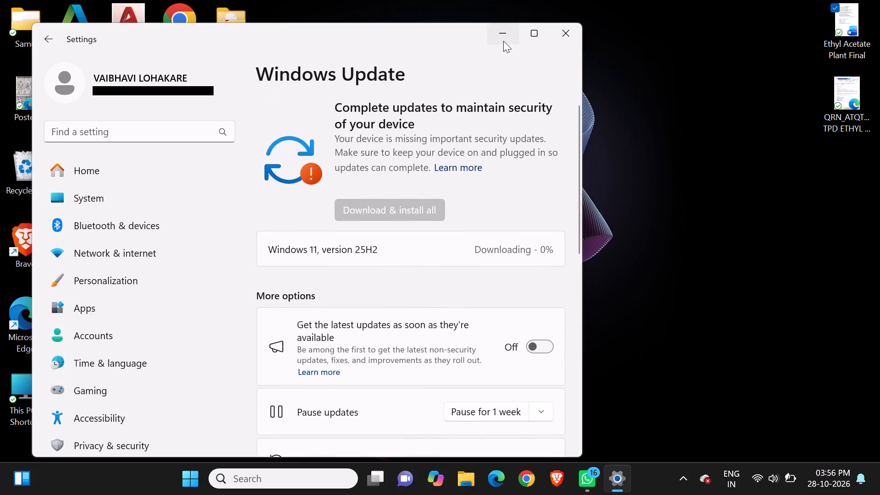
{"action": "left_click", "coordinate": [503, 41]}
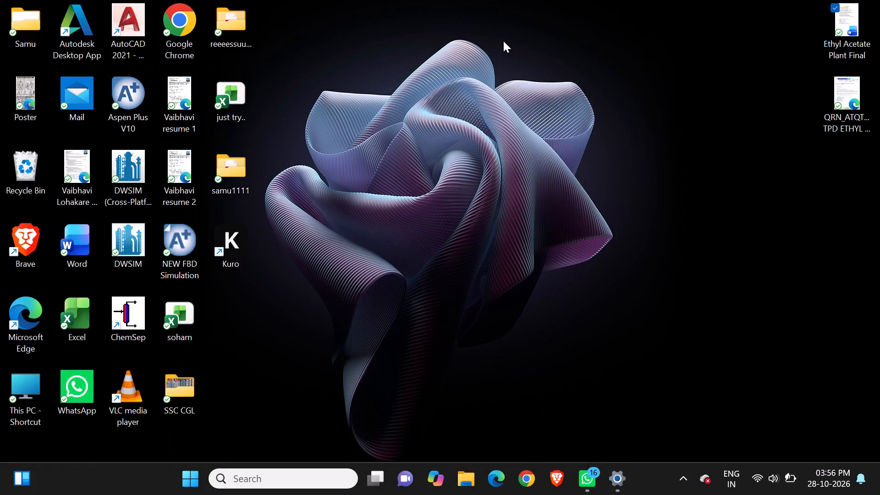
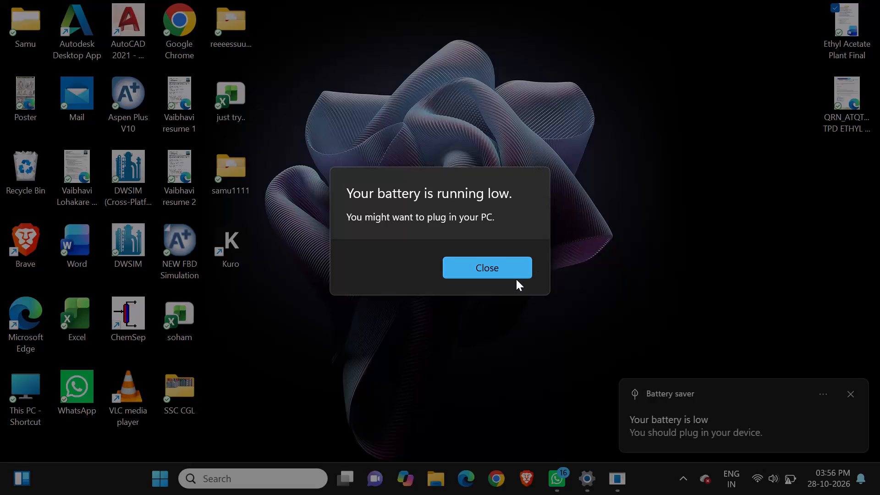
Dismiss the low-battery warning dialog.
{"action": "left_click", "coordinate": [517, 272]}
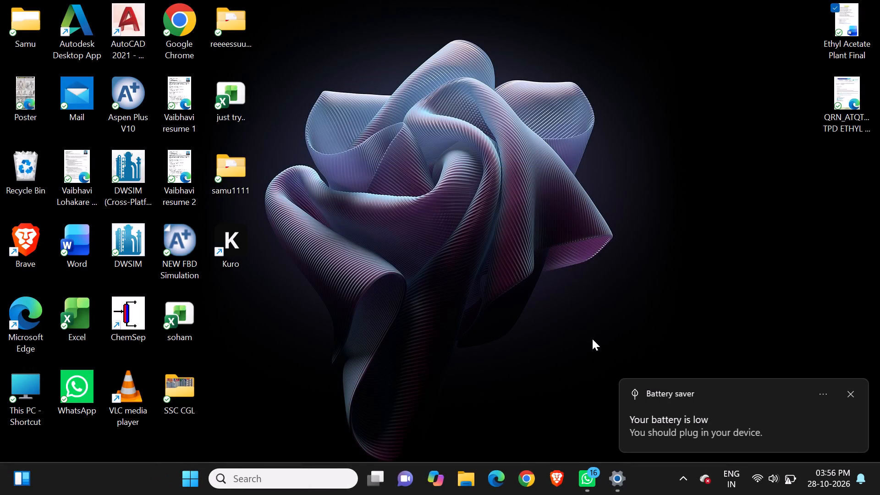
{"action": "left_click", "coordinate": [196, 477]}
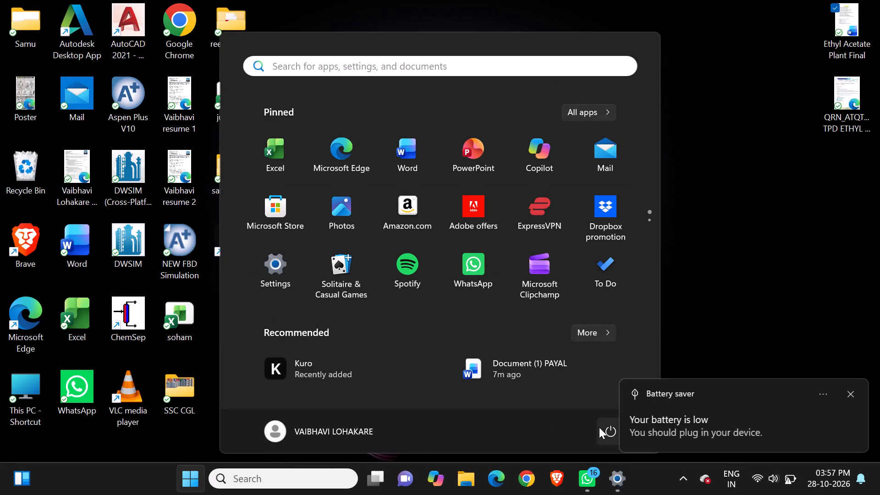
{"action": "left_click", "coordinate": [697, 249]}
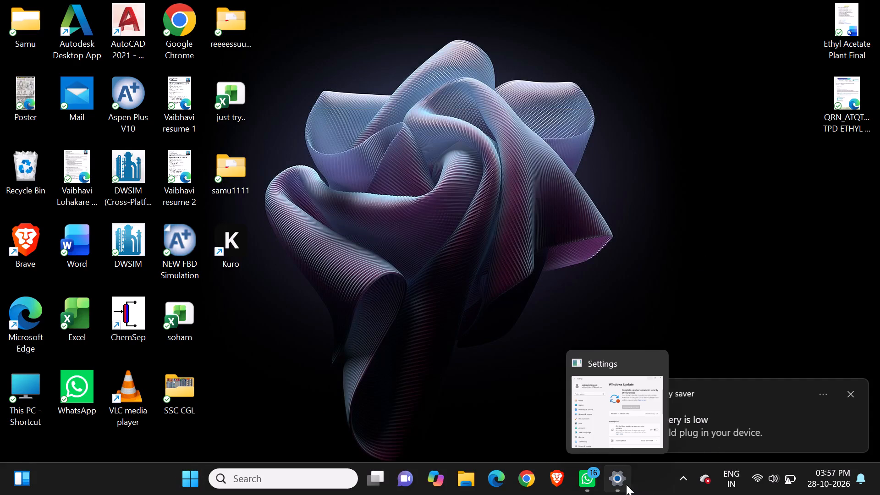
Close the minimized Settings window and the WhatsApp window.
{"action": "left_click", "coordinate": [656, 361]}
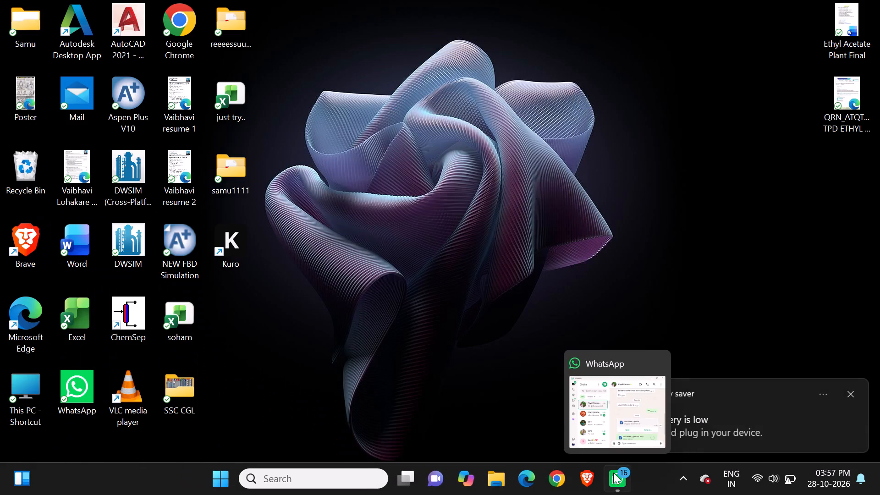
{"action": "left_click", "coordinate": [660, 368]}
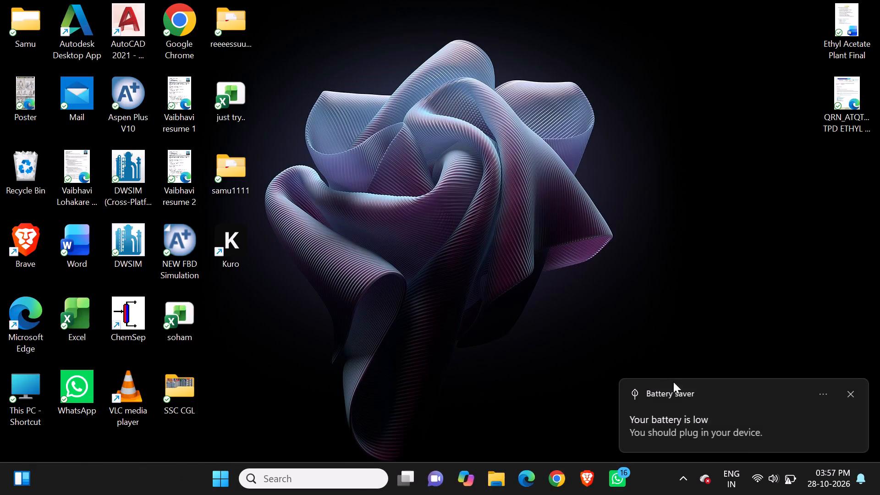
Disconnect the PC from the "vivo T4 Lite 5G" Wi-Fi network and close the quick settings.
{"action": "left_click", "coordinate": [757, 478]}
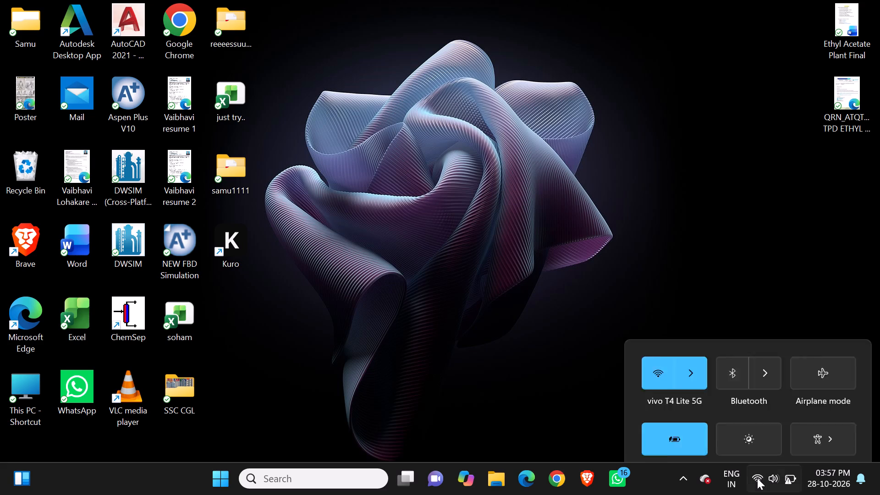
{"action": "left_click", "coordinate": [686, 215]}
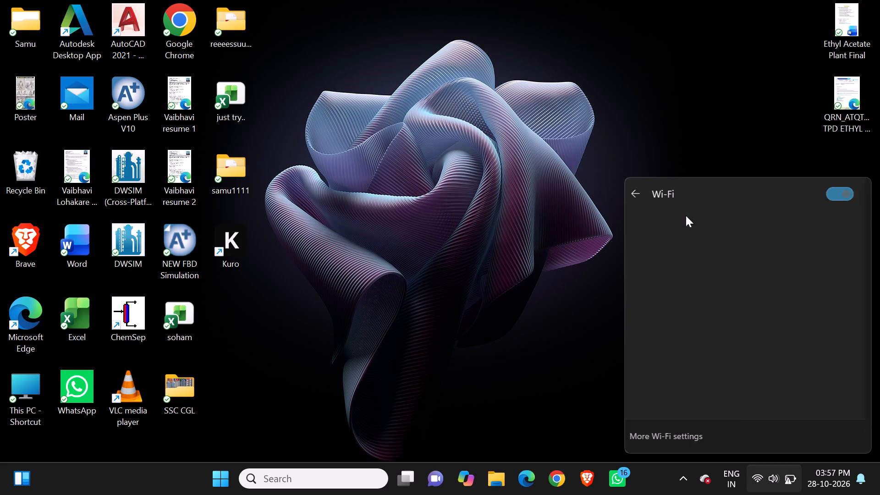
{"action": "left_click", "coordinate": [787, 271]}
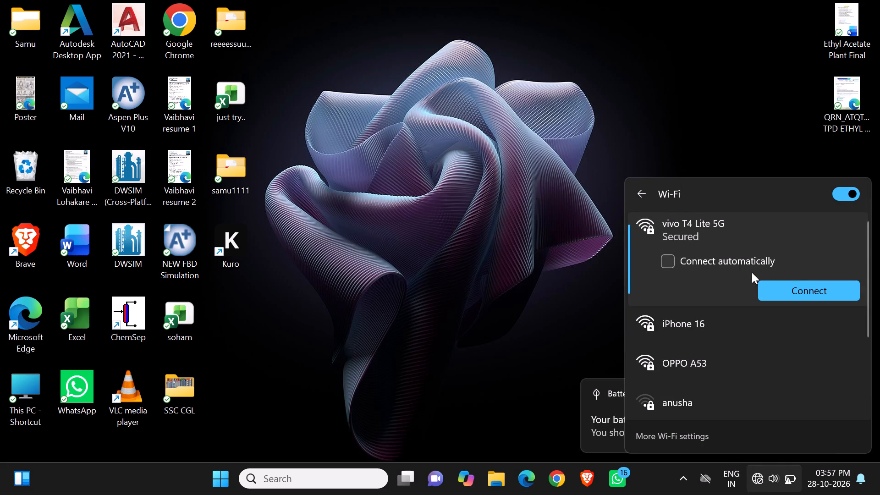
{"action": "left_click", "coordinate": [642, 200]}
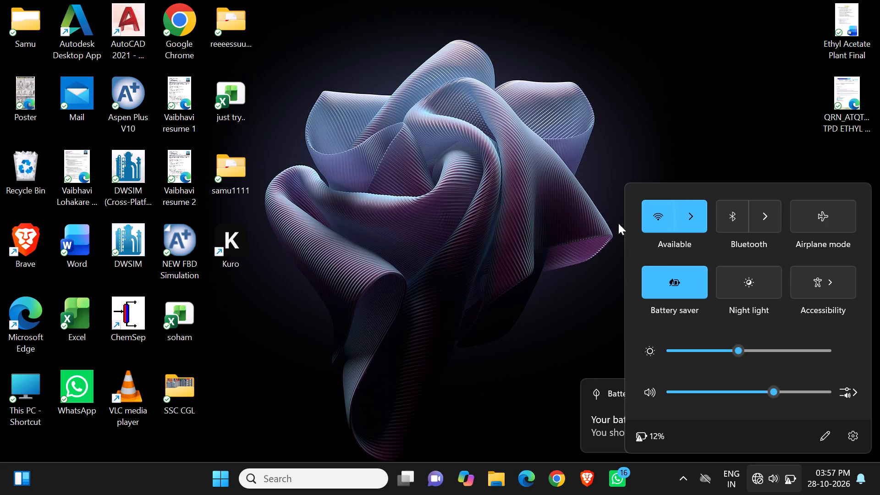
{"action": "left_click", "coordinate": [569, 243]}
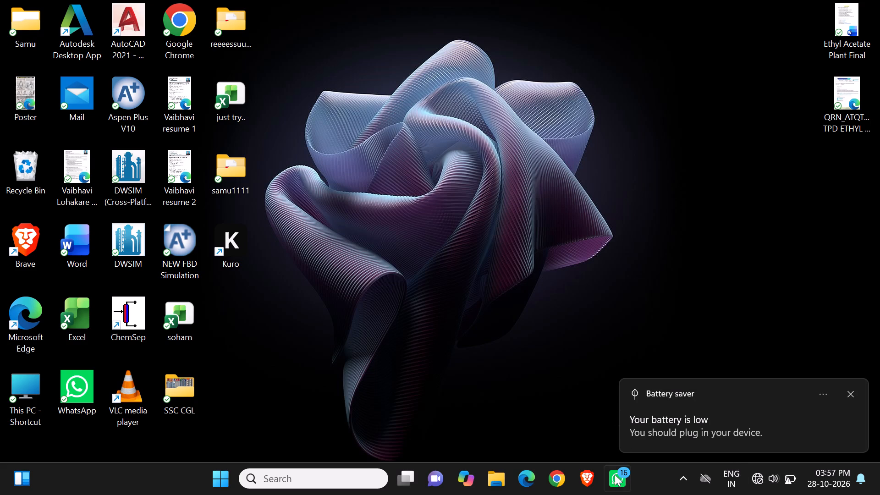
Dismiss the Battery saver low-battery notification and return to the clear desktop.
{"action": "left_click", "coordinate": [222, 475]}
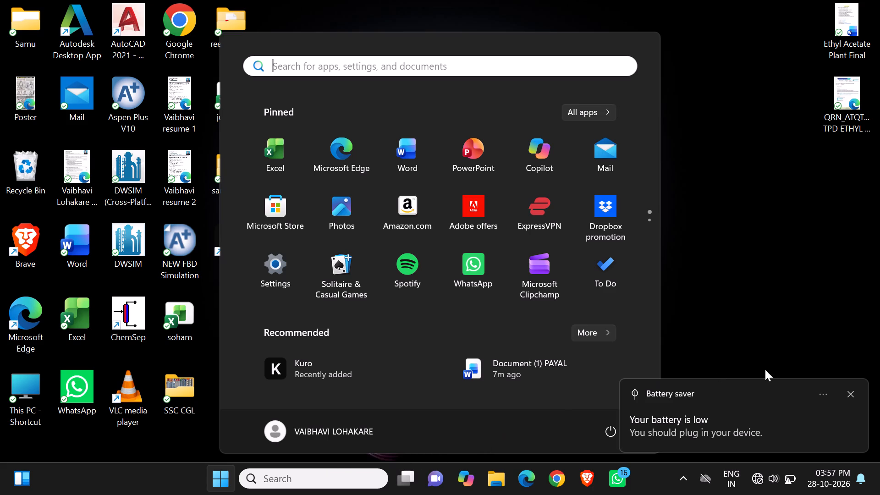
{"action": "left_click", "coordinate": [853, 391]}
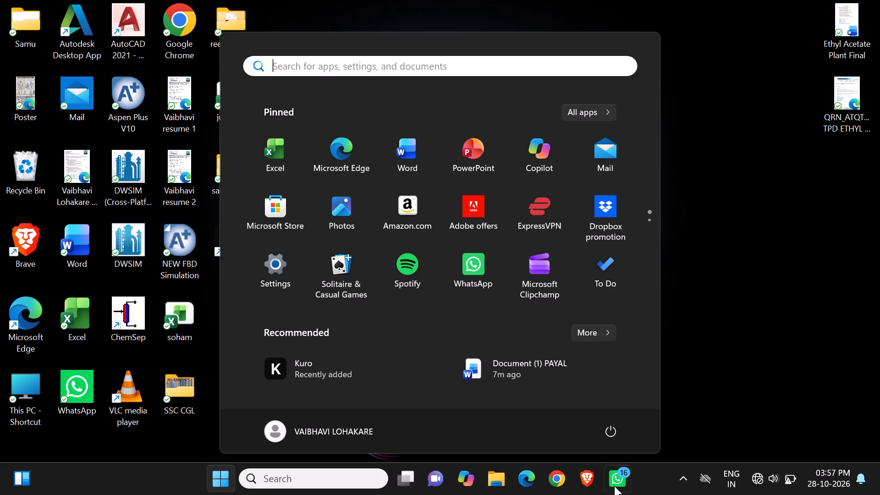
{"action": "left_click", "coordinate": [708, 393]}
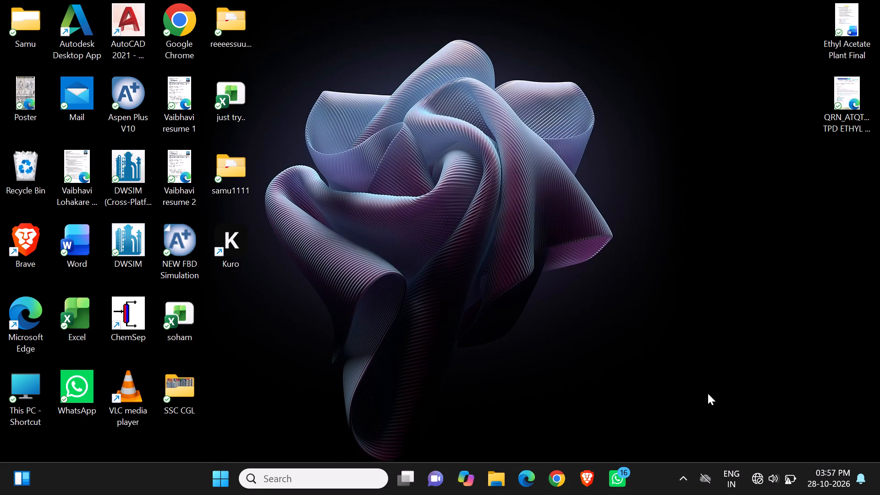
Reopen WhatsApp from the desktop.
{"action": "left_click", "coordinate": [625, 476]}
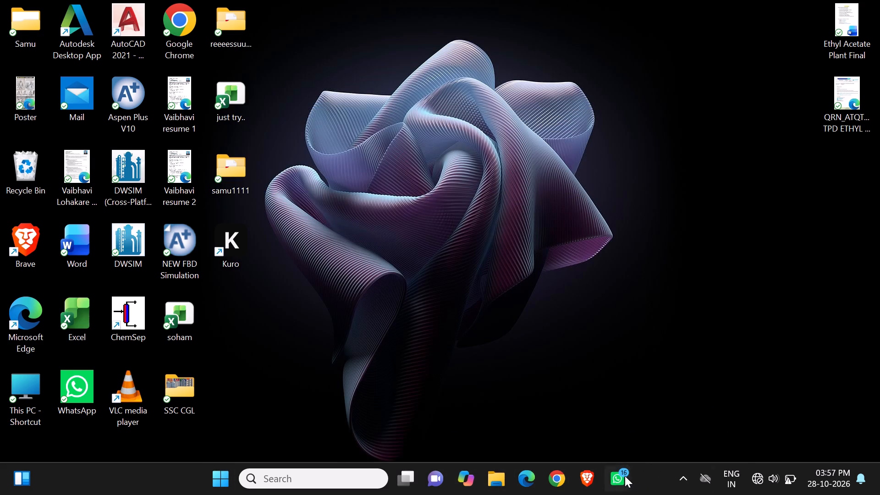
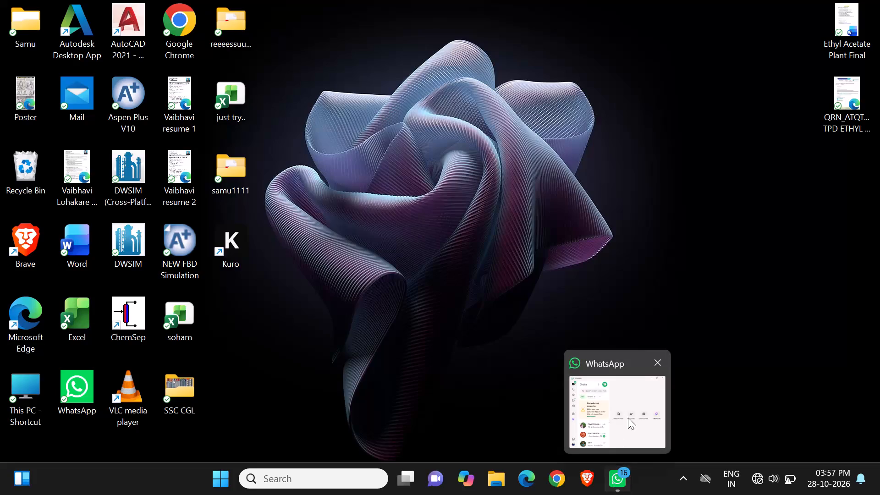
Close the WhatsApp window.
{"action": "left_click", "coordinate": [659, 370]}
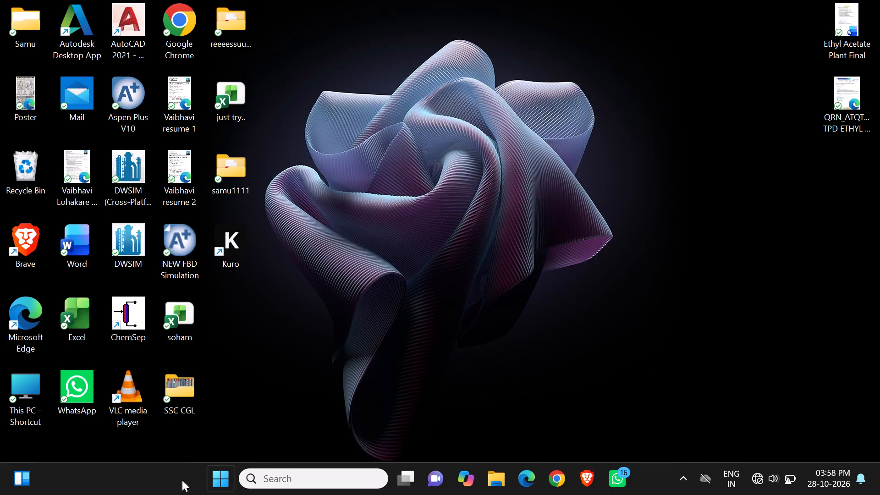
Bring up the Windows power options for shutting down the computer.
{"action": "left_click", "coordinate": [211, 475]}
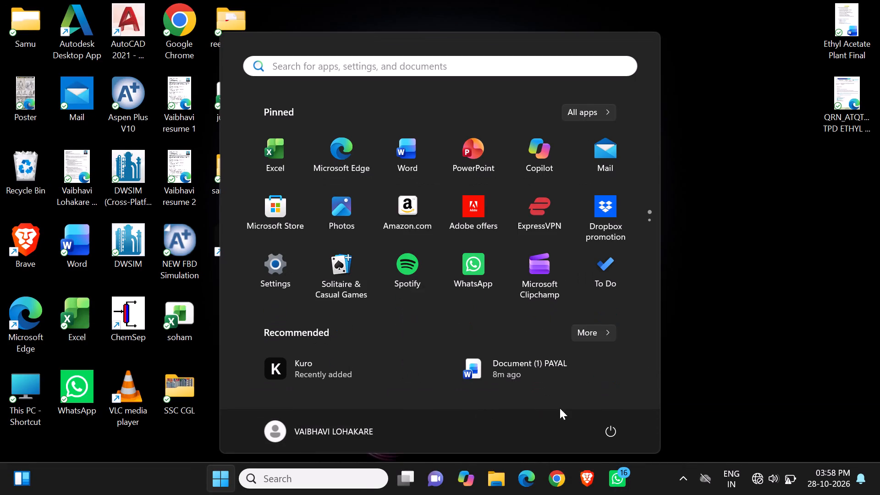
{"action": "left_click", "coordinate": [605, 422]}
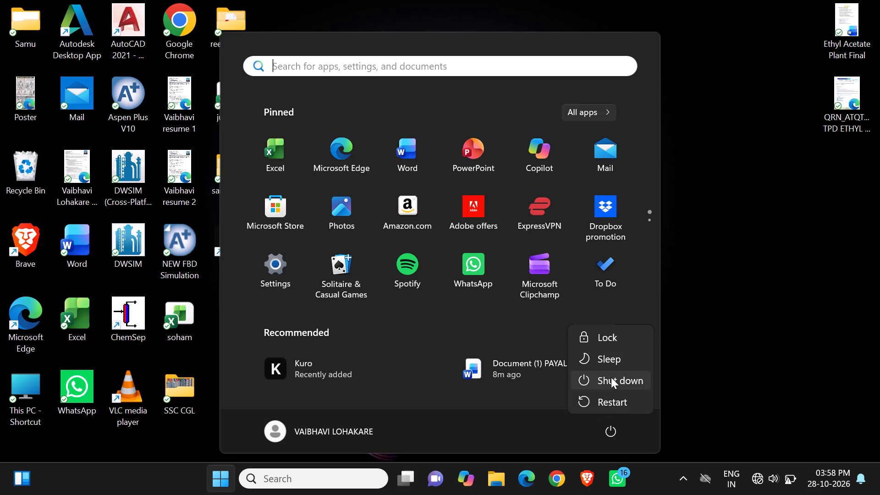